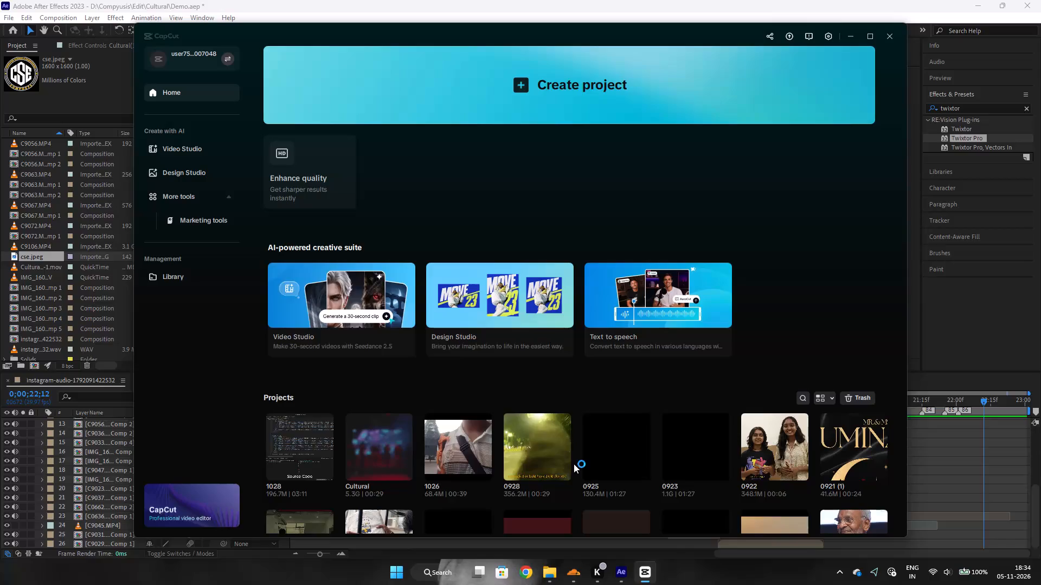
Create a new video project.
click(502, 102)
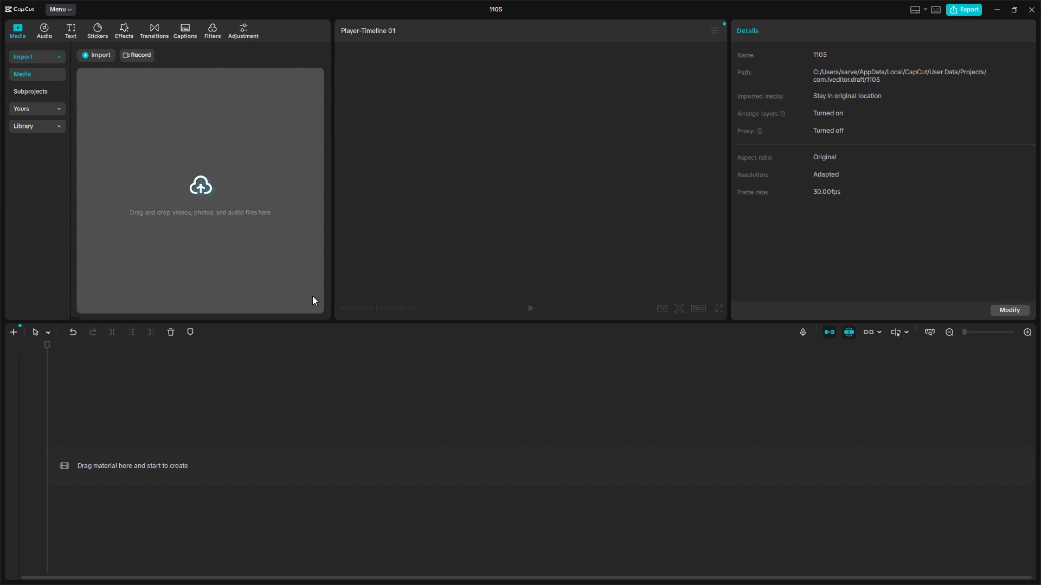
Import the cse logo image from the device's Downloads folder into the project media.
click(134, 237)
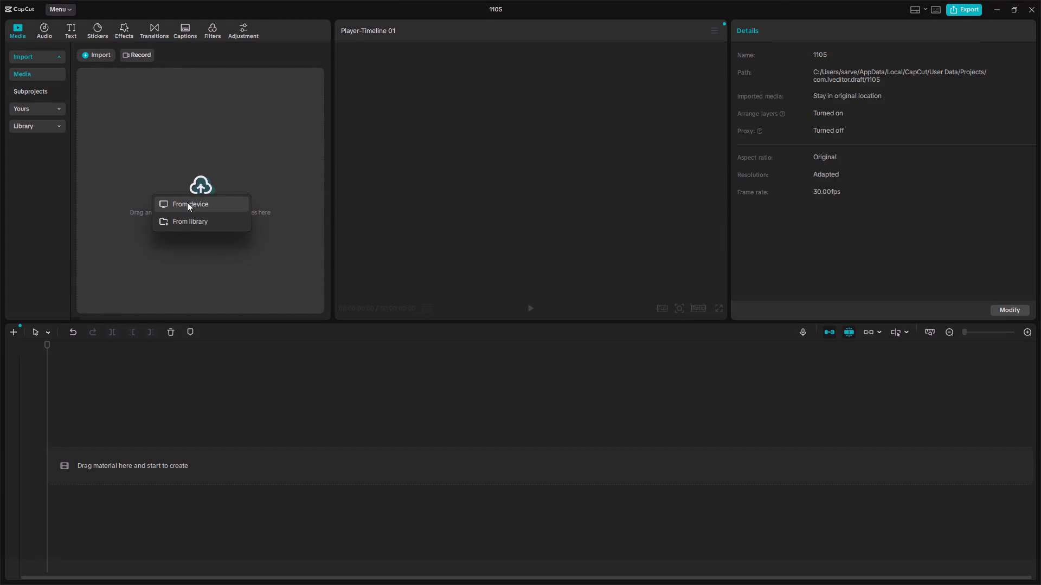
click(153, 243)
right_click(222, 207)
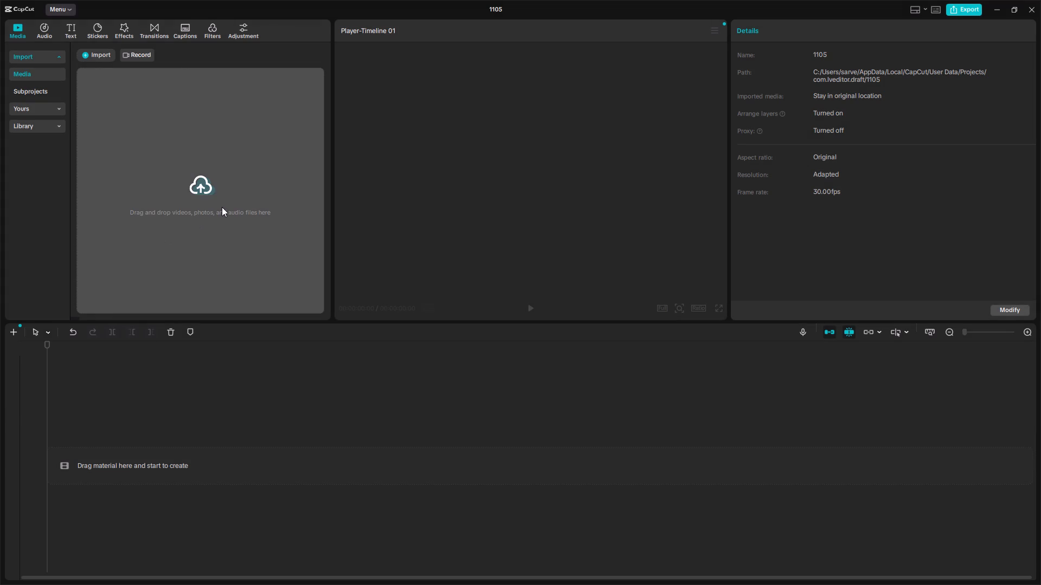
click(222, 207)
click(229, 203)
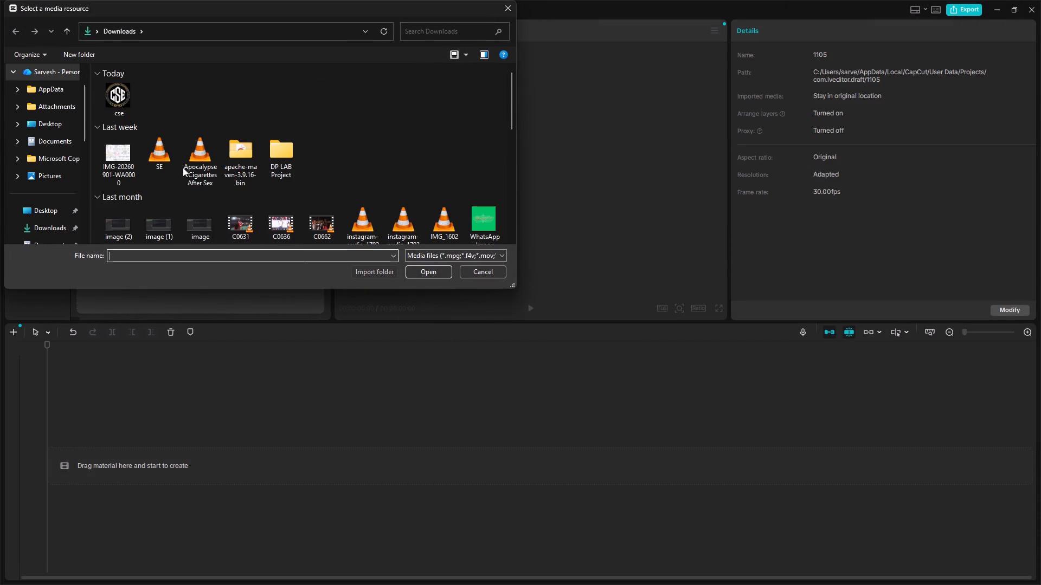
double_click(121, 103)
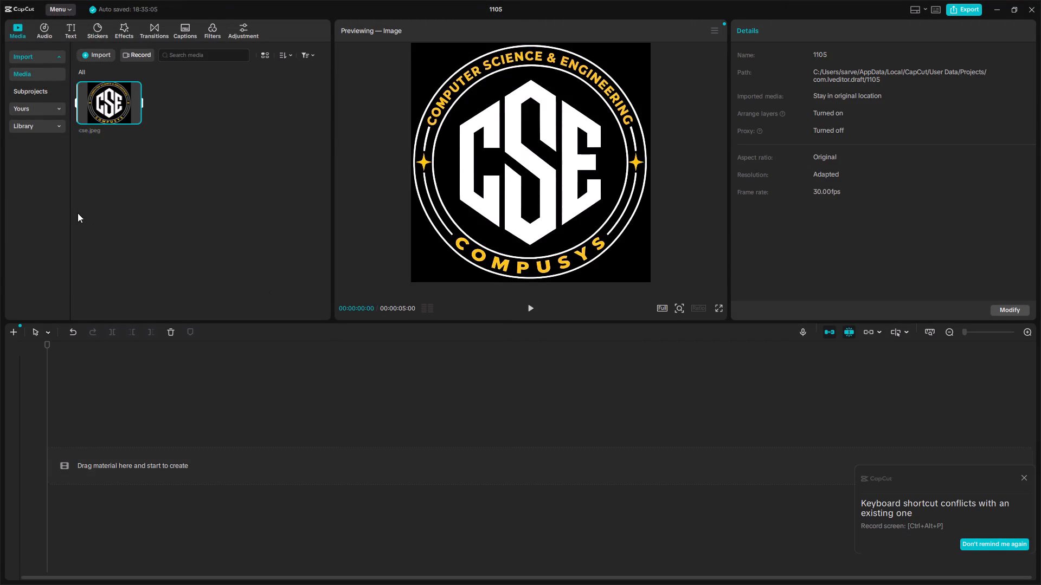
Place the cse.jpeg logo at the start of the timeline as the first clip.
drag(101, 106, 185, 335)
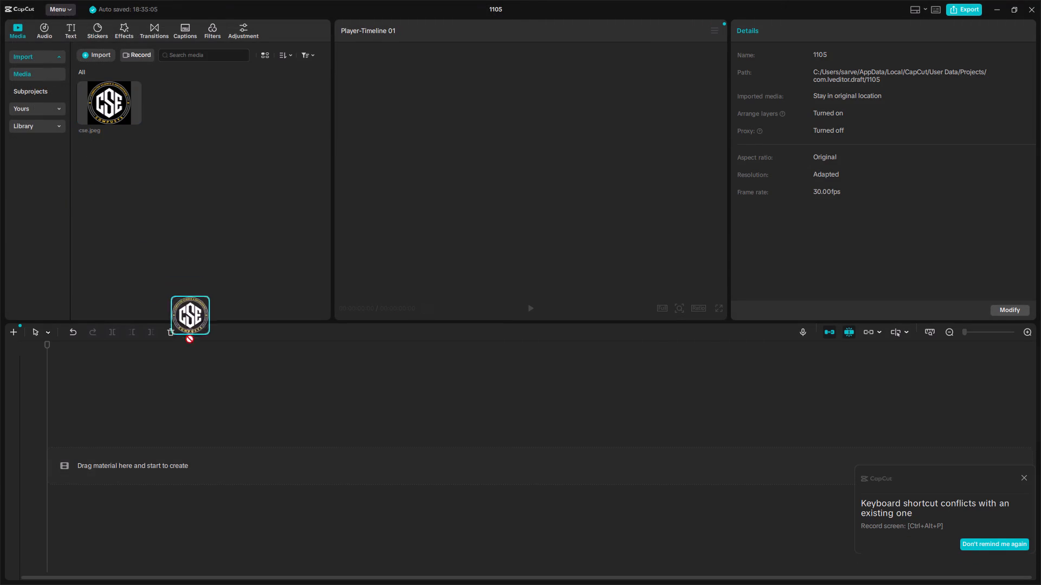
drag(185, 335, 211, 402)
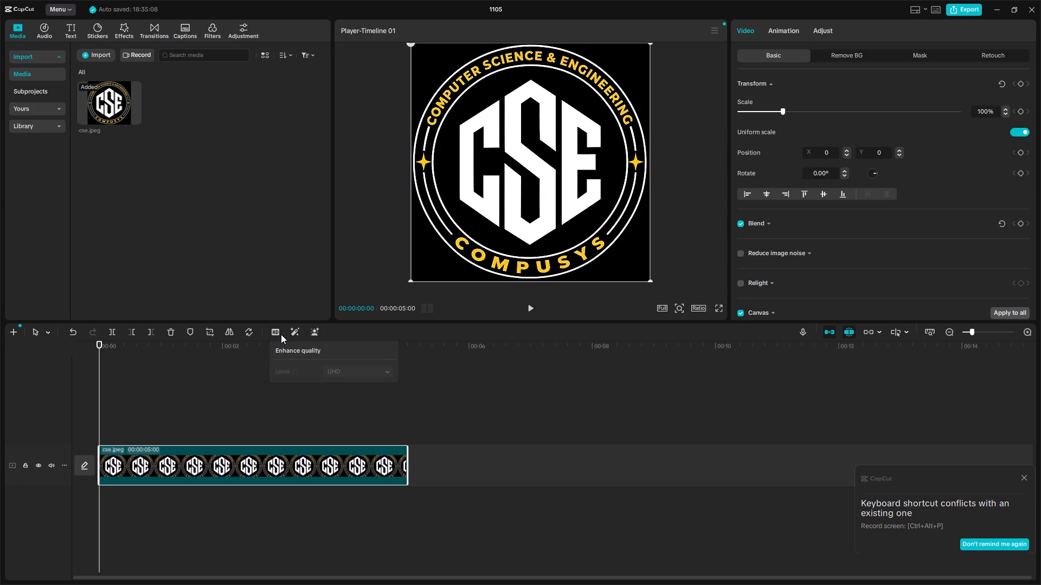
Set the project's aspect ratio to 16:9.
click(702, 307)
click(757, 349)
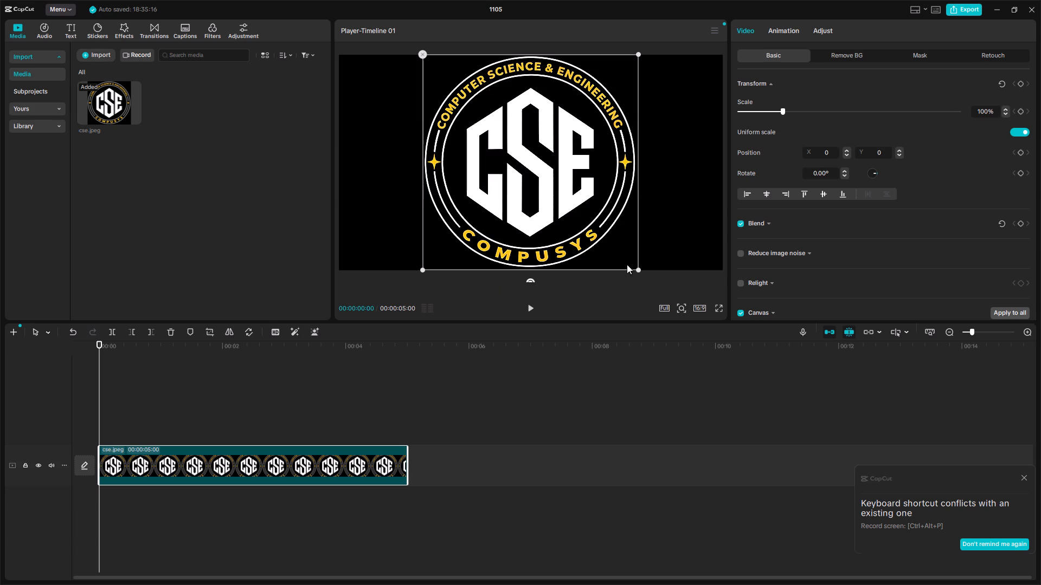
Scale the logo down to about 76% in the preview, keeping it centred in the frame.
drag(637, 270, 614, 259)
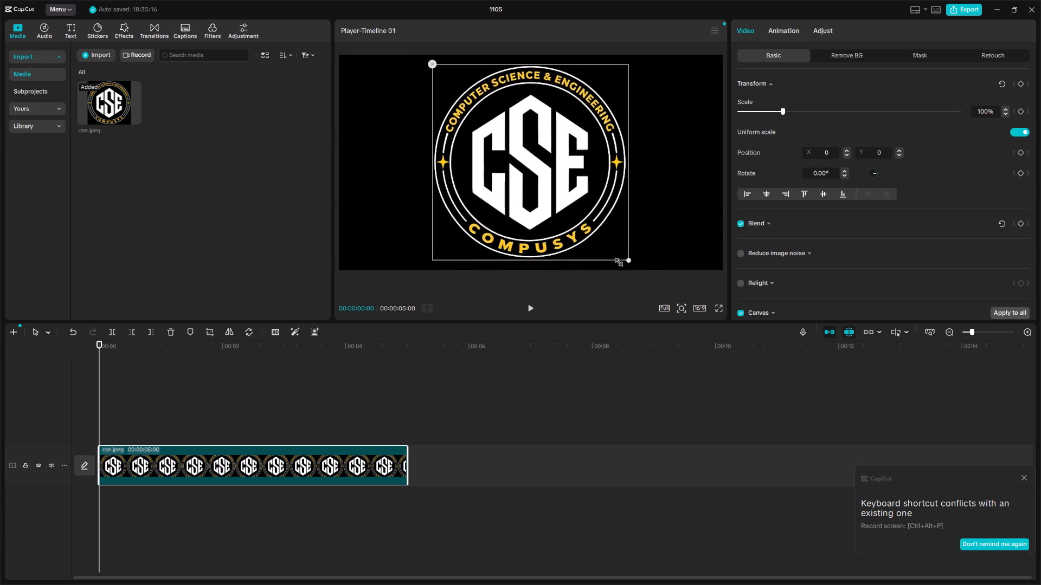
drag(614, 259, 588, 242)
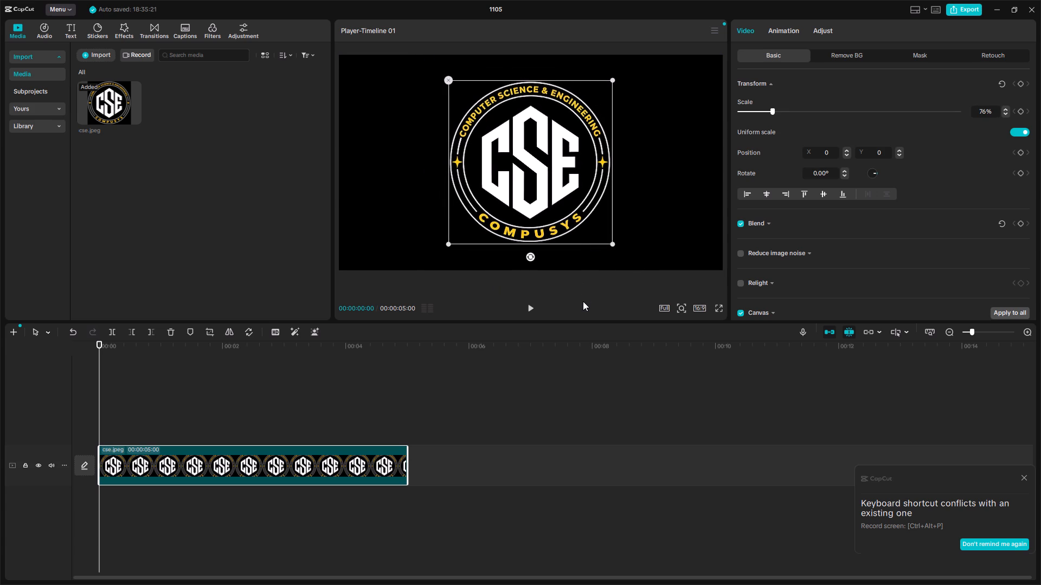
Apply the Zoom 1 In animation from the Basic category to the logo clip.
click(789, 31)
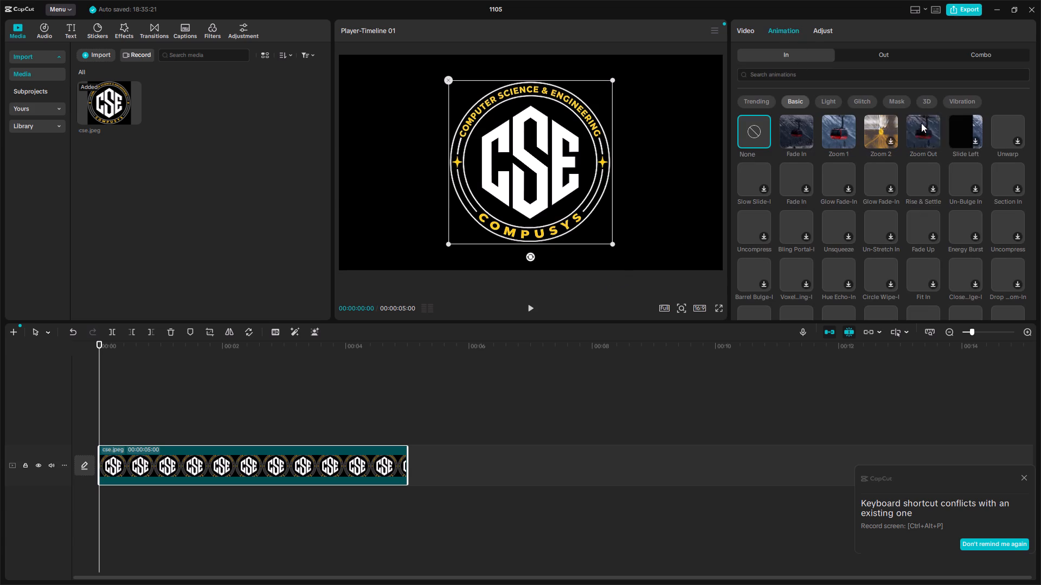
click(834, 131)
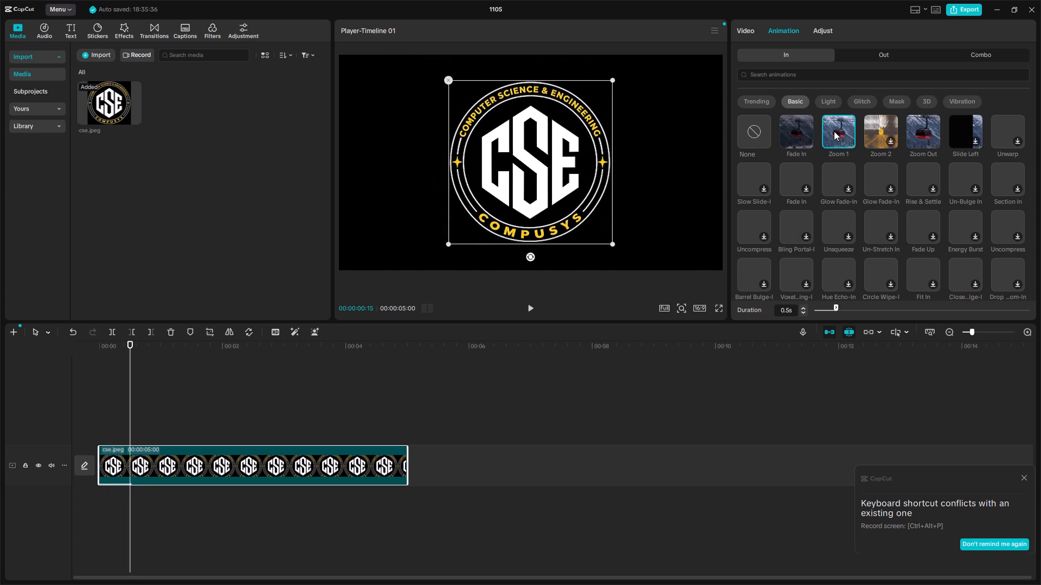
click(828, 140)
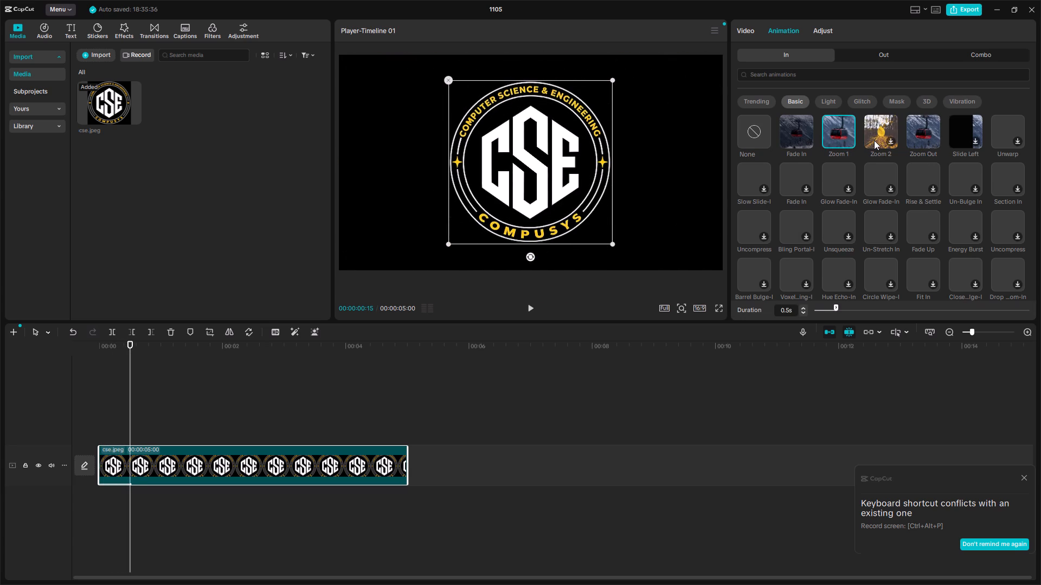
Browse the Basic In animations and try to apply Retro Fade-In to the logo clip.
scroll(874, 140, down, 1)
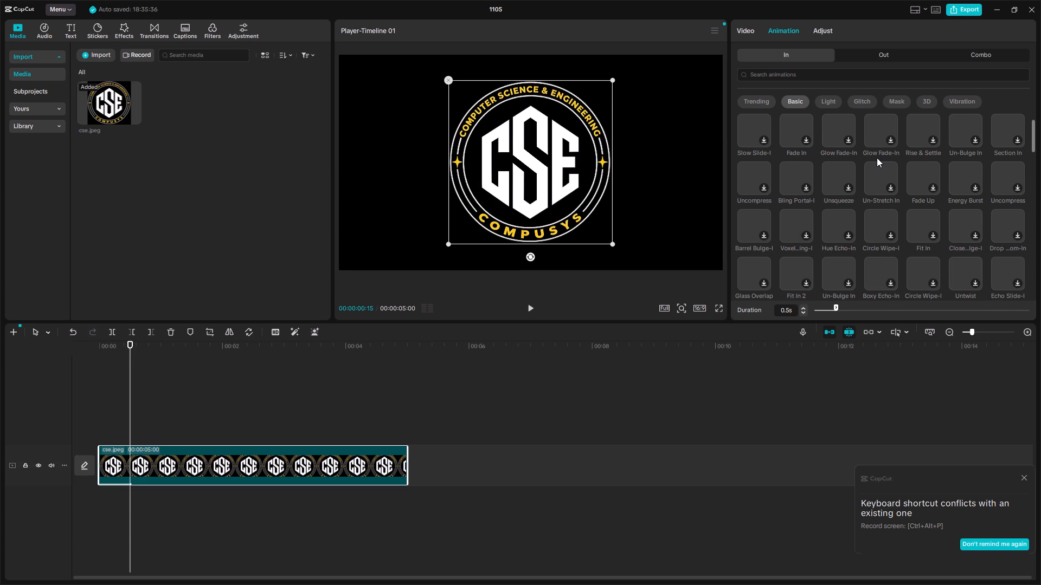
scroll(874, 171, down, 6)
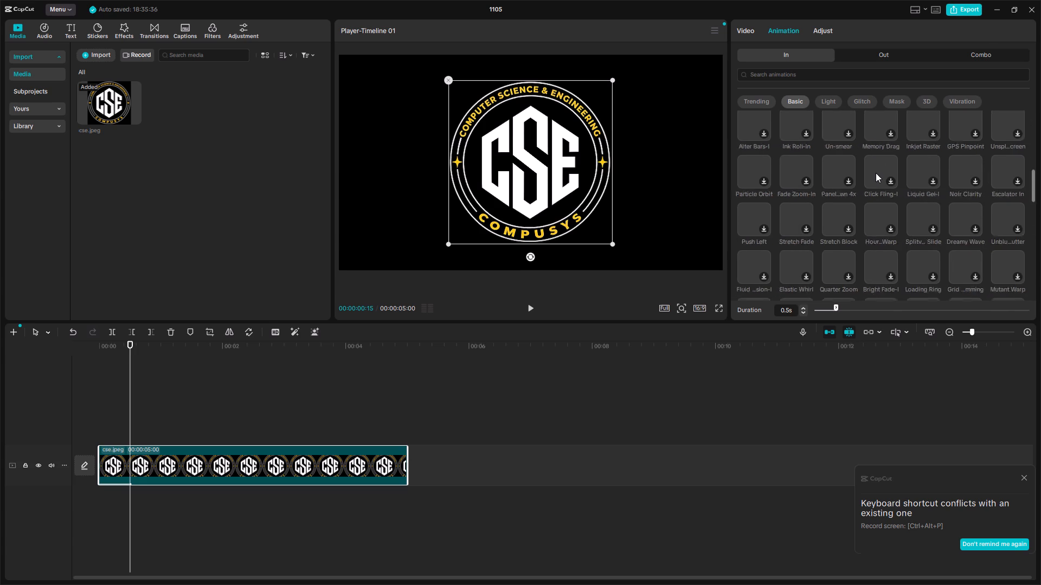
scroll(876, 173, down, 13)
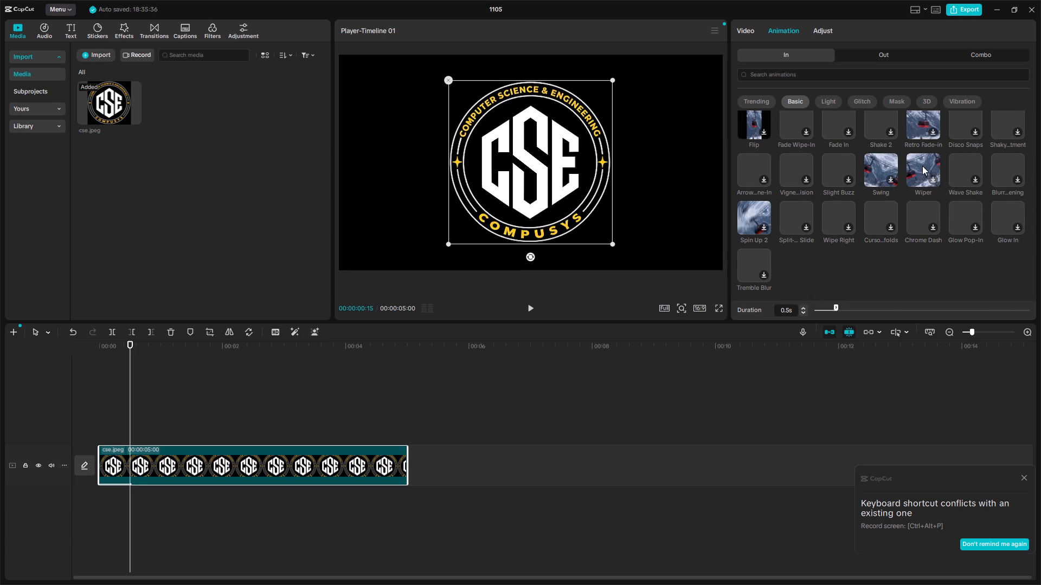
scroll(922, 166, up, 1)
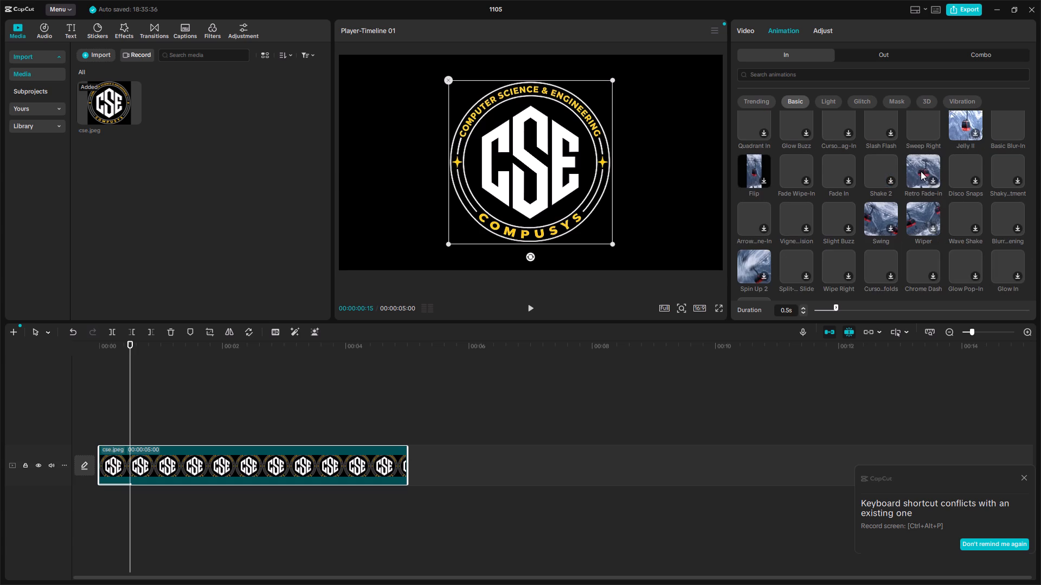
click(921, 171)
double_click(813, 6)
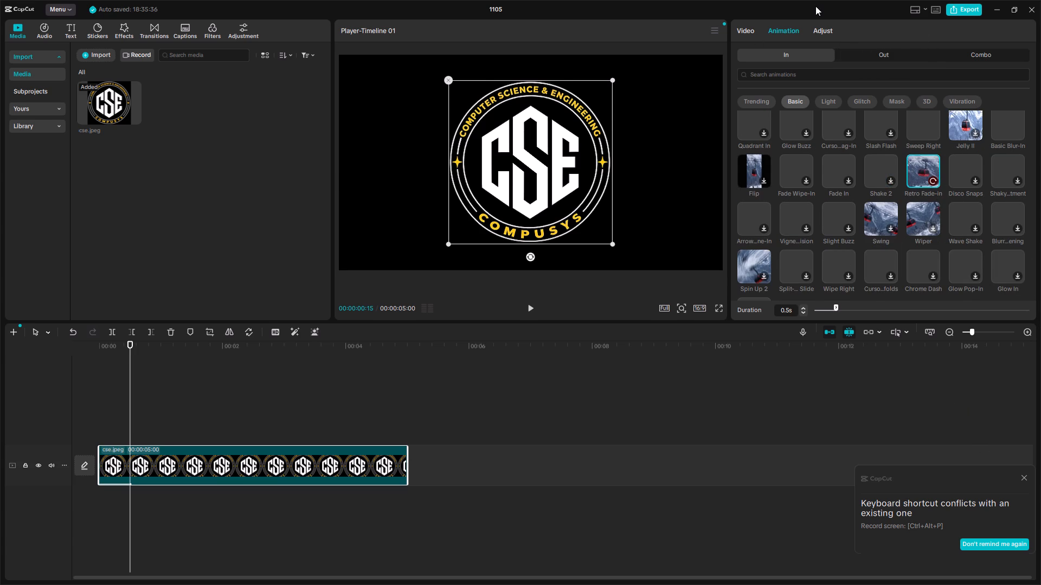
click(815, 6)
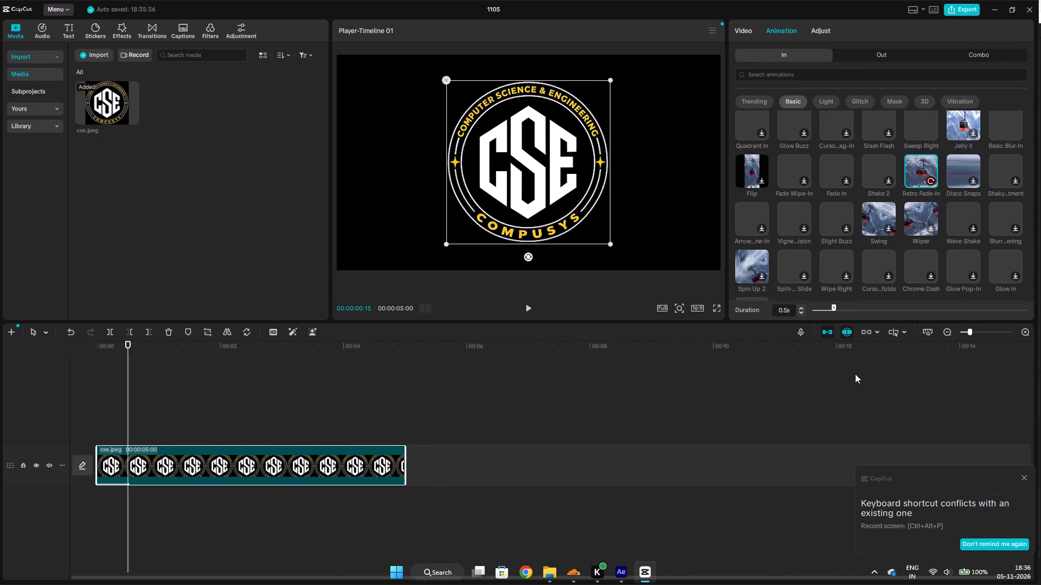
Open Proton VPN, start connecting to the fastest free server, and return to the CapCut project.
text(prot)
key(Return)
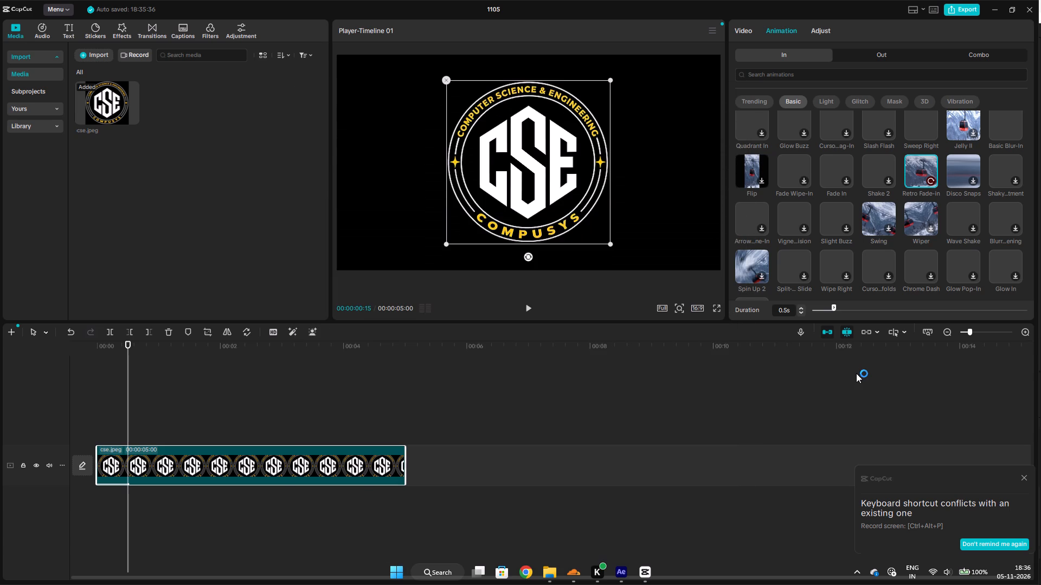
click(1022, 476)
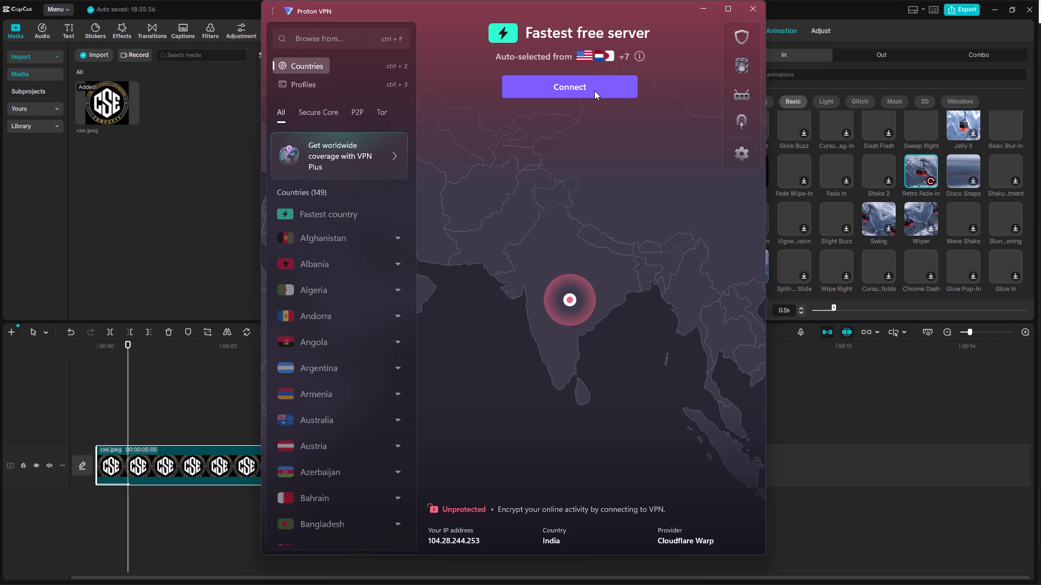
click(594, 90)
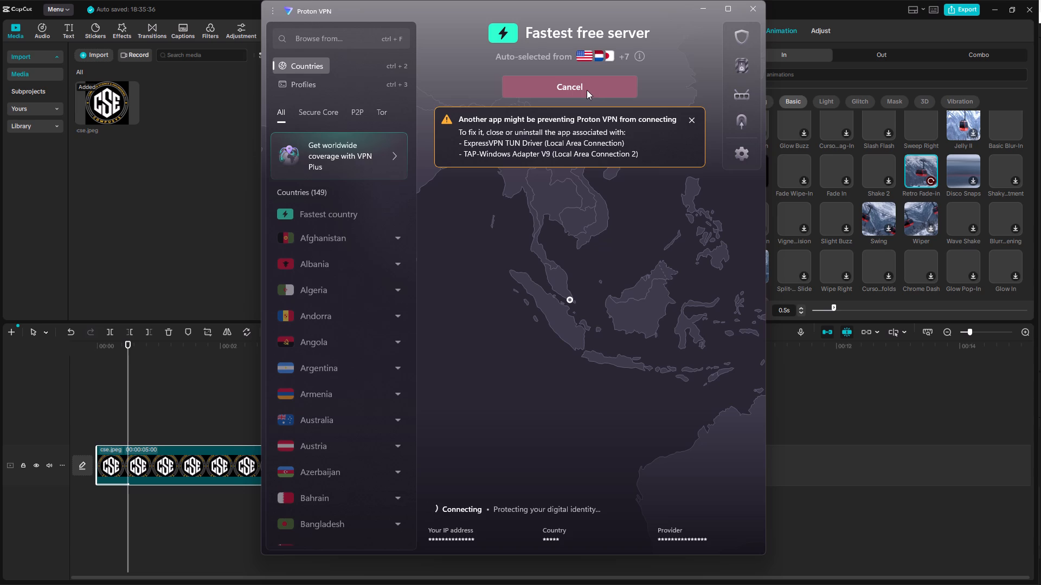
click(705, 6)
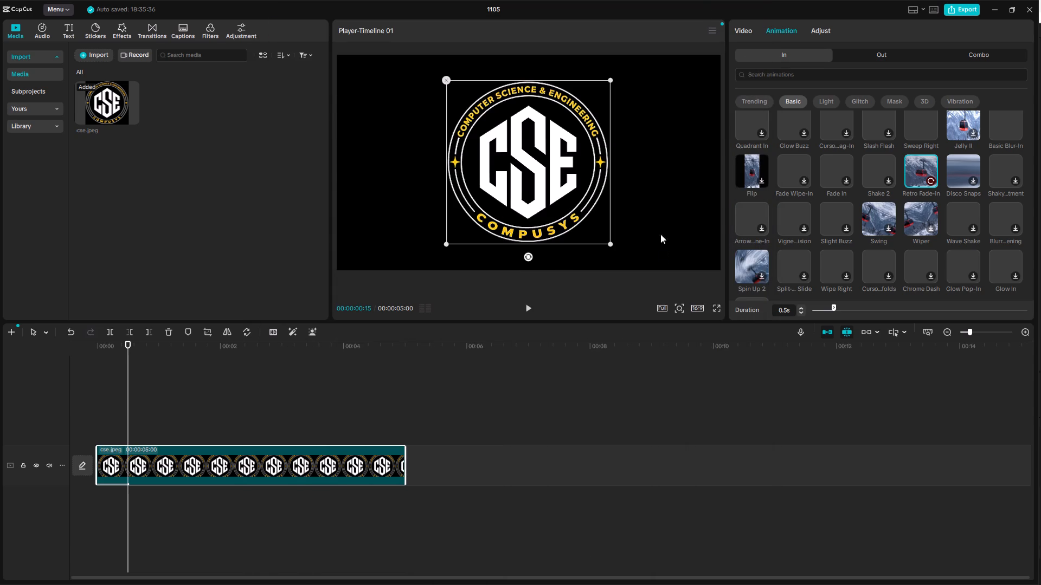
click(1010, 6)
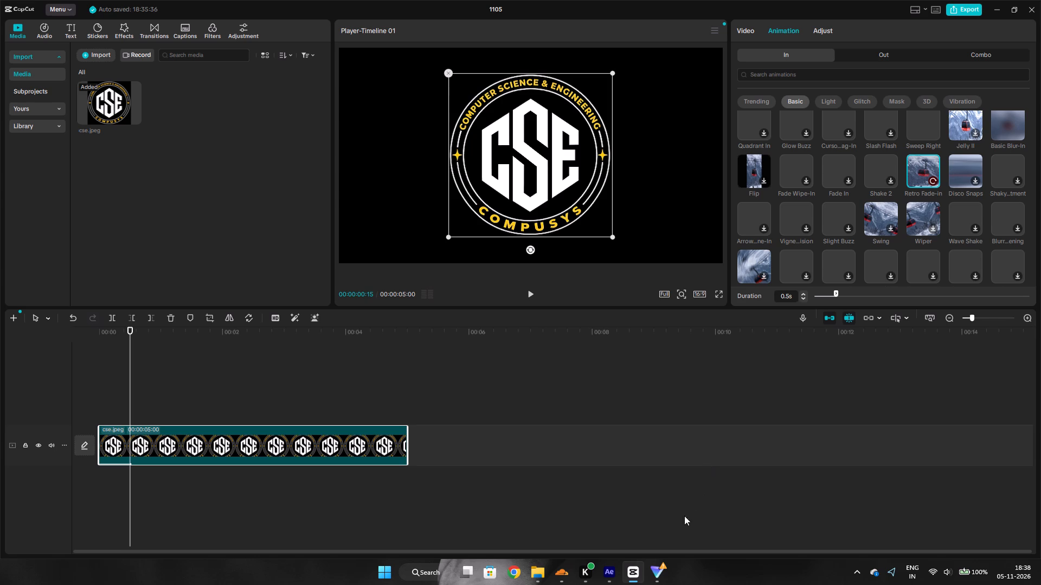
Switch back to Proton VPN to check the connection status.
click(661, 567)
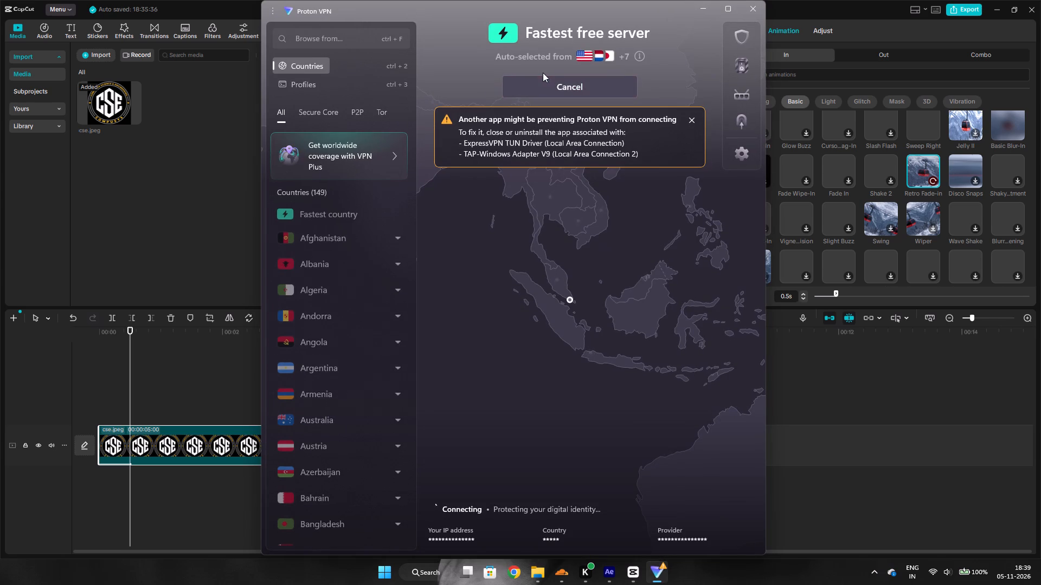
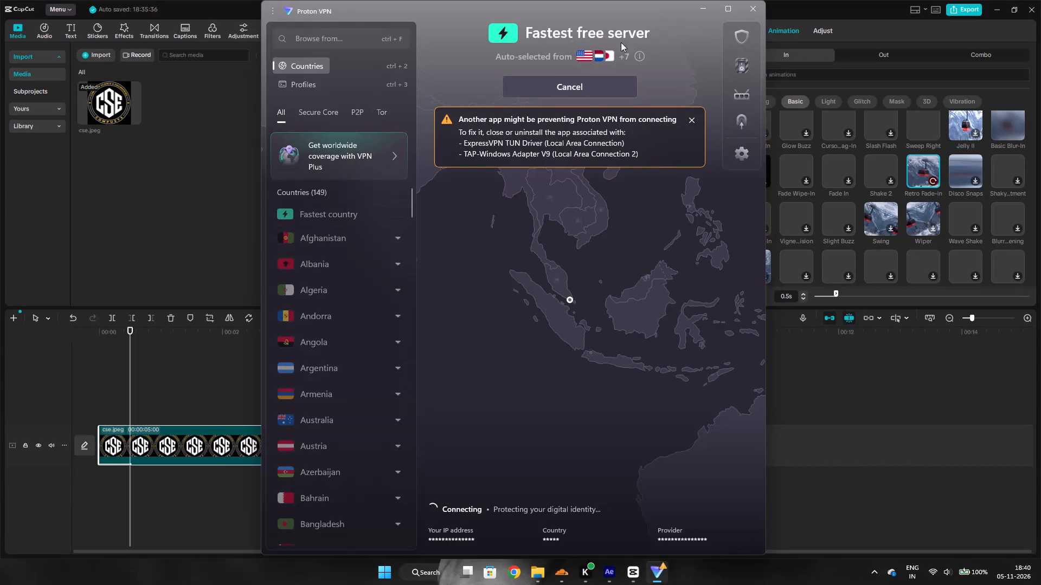
Cancel and restart the connection to the fastest free server, and return to the CapCut project.
click(587, 86)
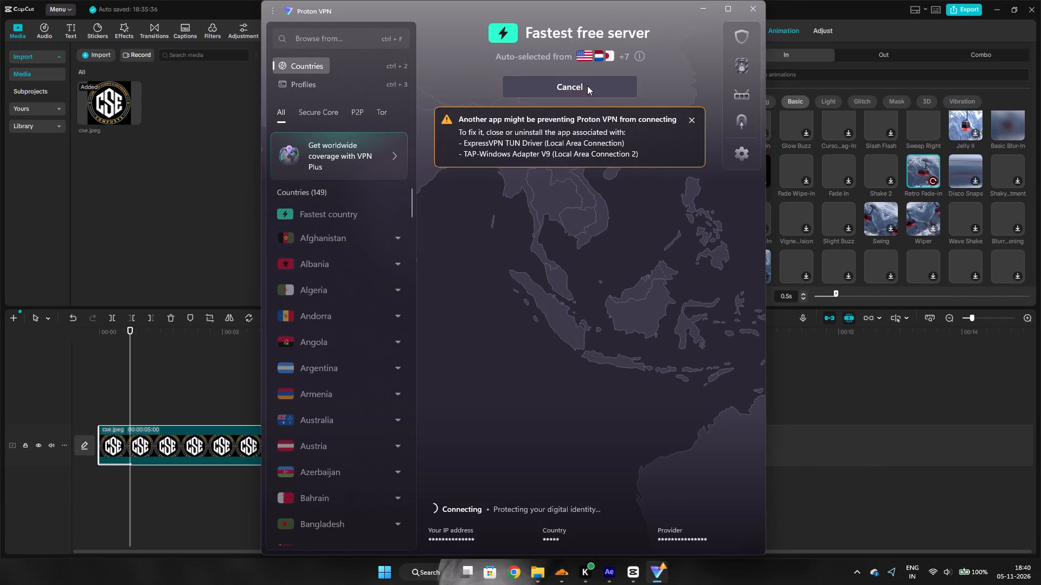
click(587, 86)
click(713, 10)
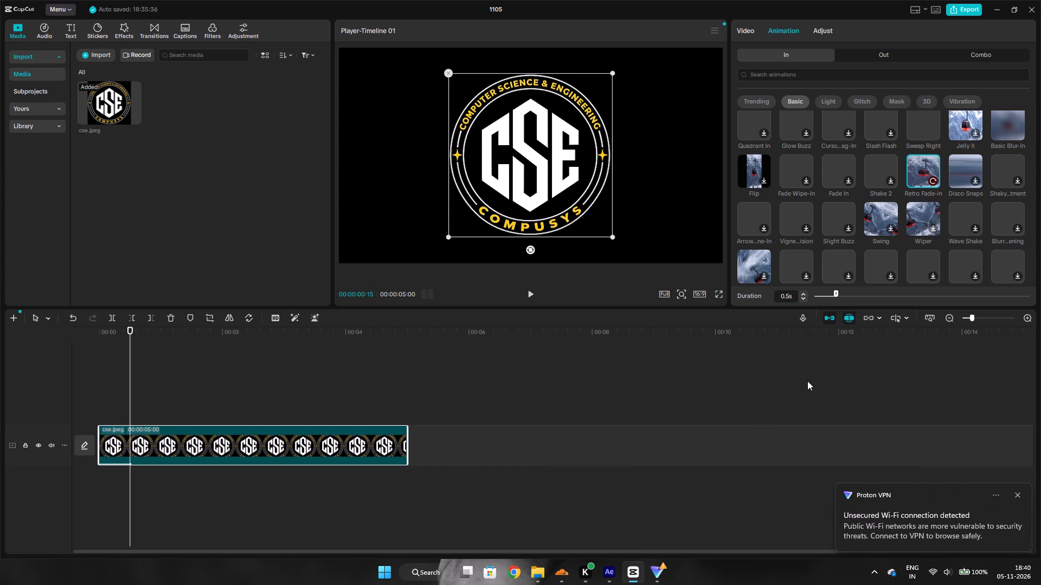
Reopen Proton VPN from its unsecured Wi-Fi notification and dismiss the warning about conflicting apps.
click(907, 511)
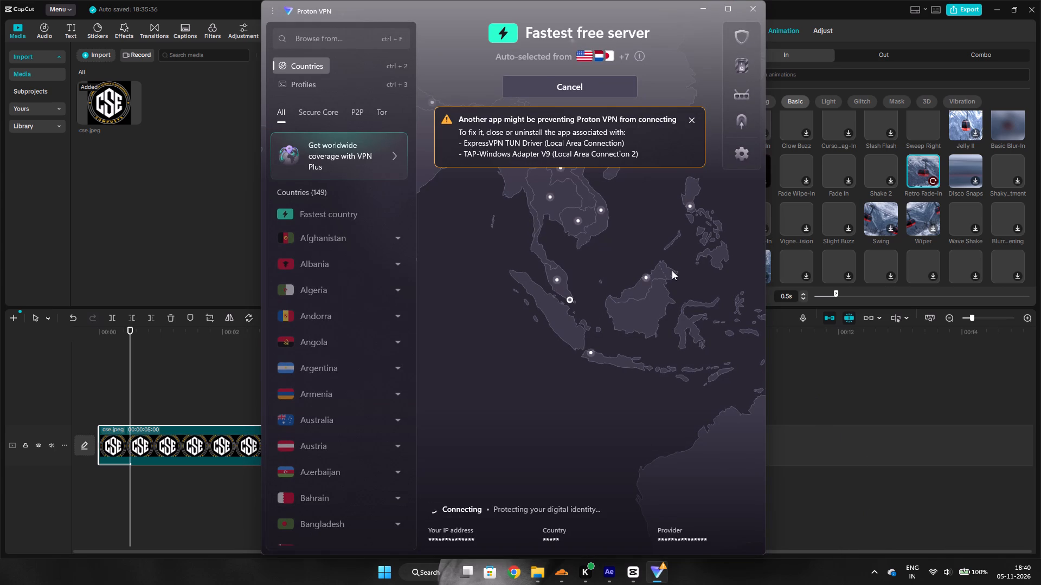
click(693, 119)
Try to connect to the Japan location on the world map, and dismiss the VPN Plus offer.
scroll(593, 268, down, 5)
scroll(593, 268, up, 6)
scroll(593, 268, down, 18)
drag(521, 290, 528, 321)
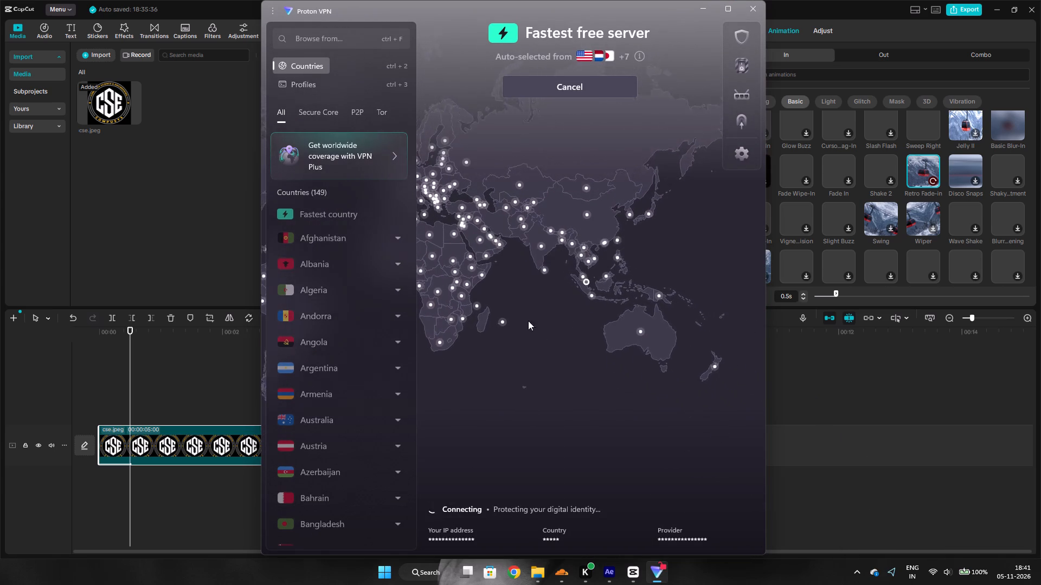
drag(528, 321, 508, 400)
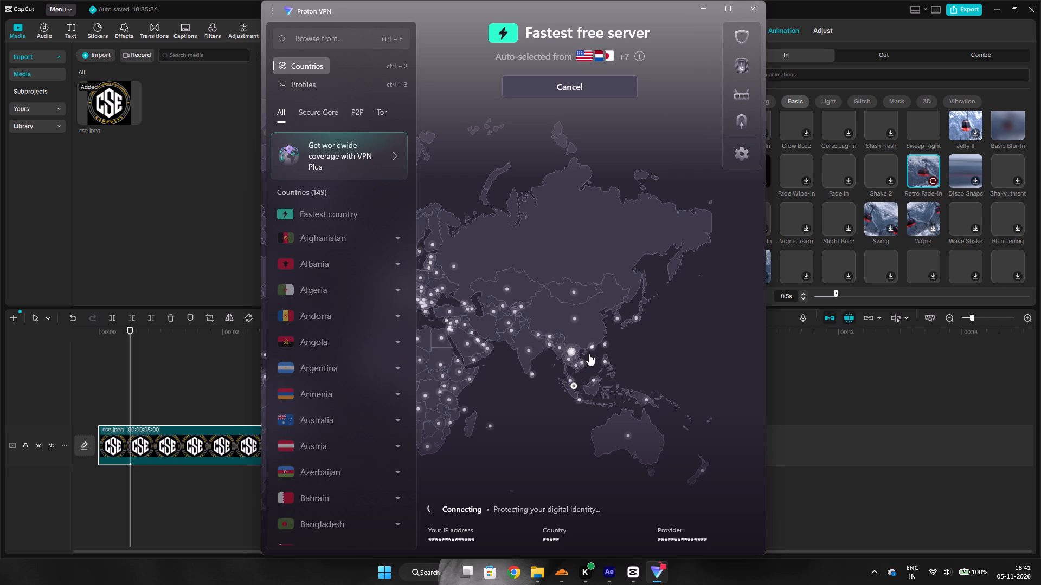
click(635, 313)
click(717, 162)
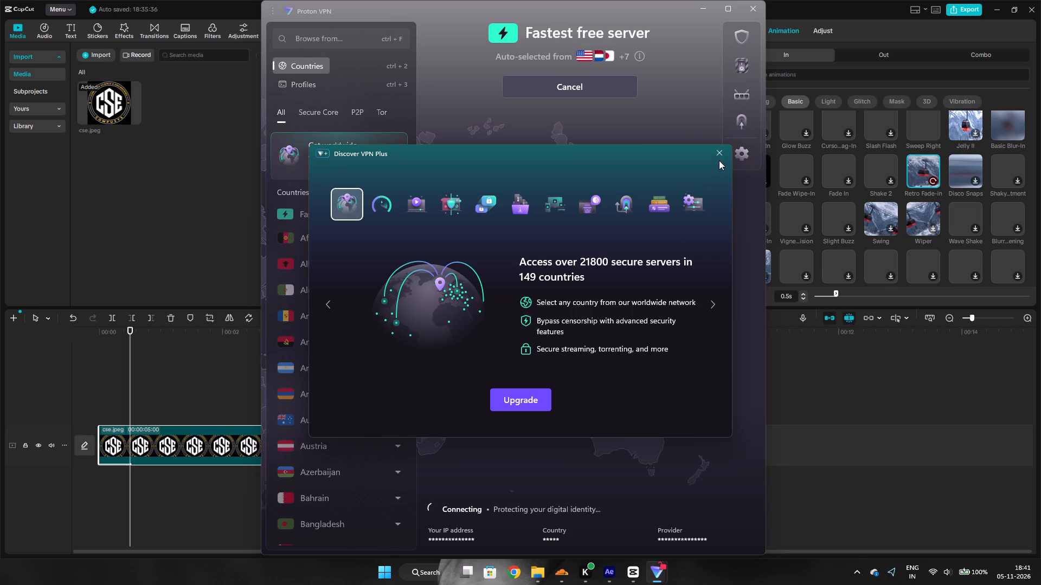
Dismiss the VPN Plus offer and recheck the Proton VPN connection status, returning to the CapCut project.
click(719, 156)
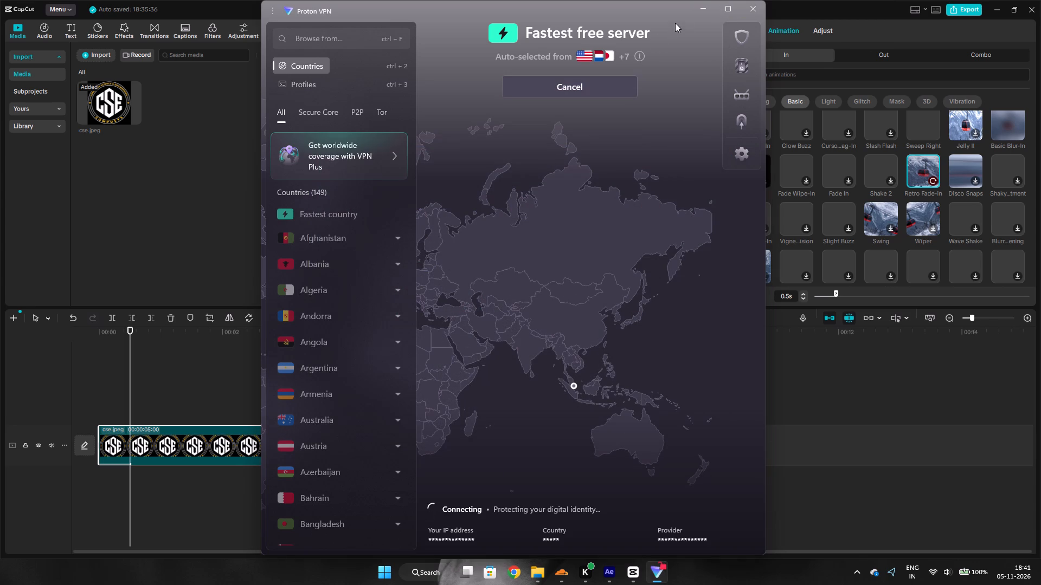
click(698, 13)
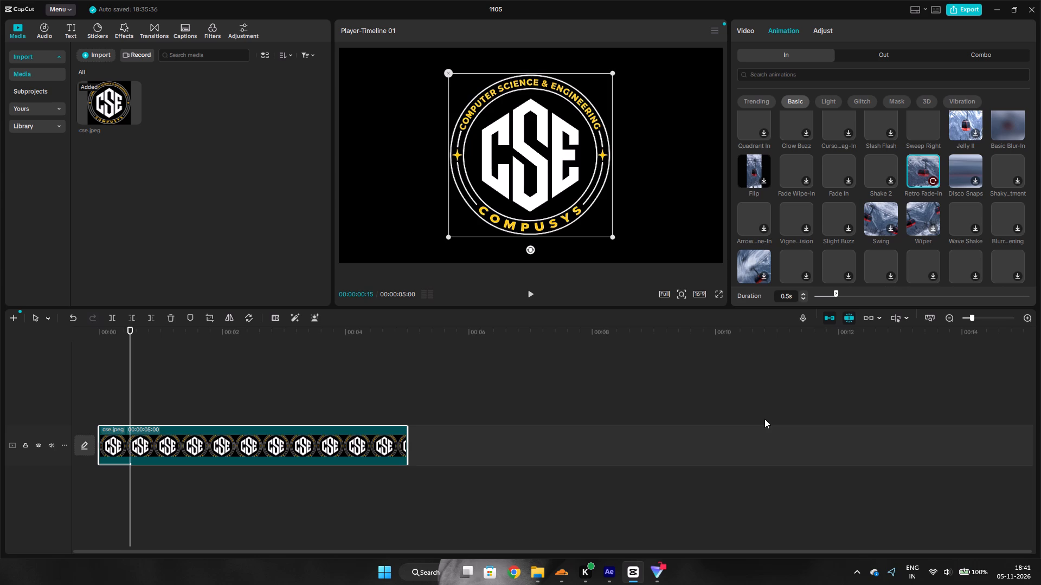
click(656, 570)
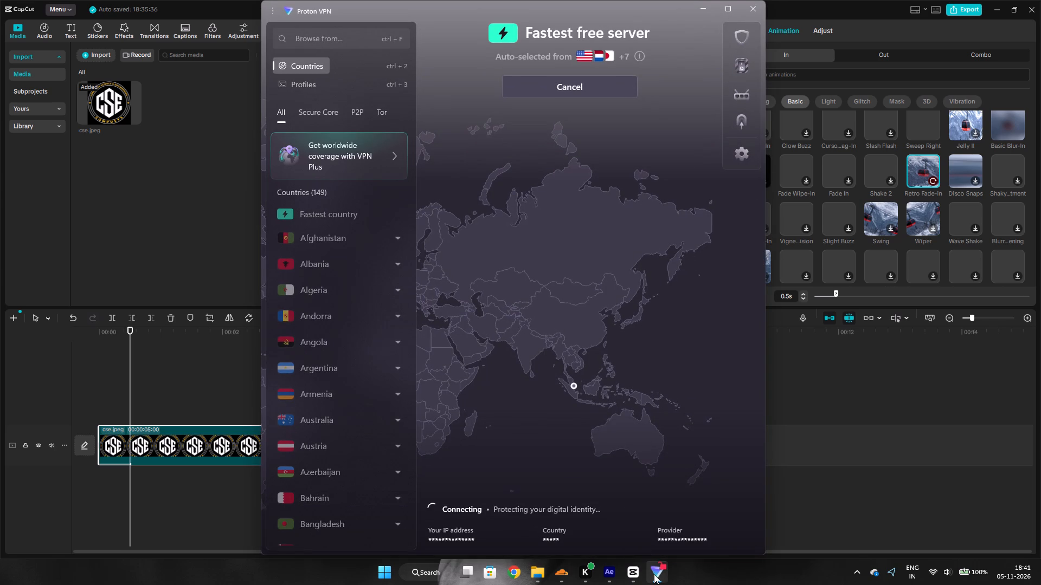
click(654, 574)
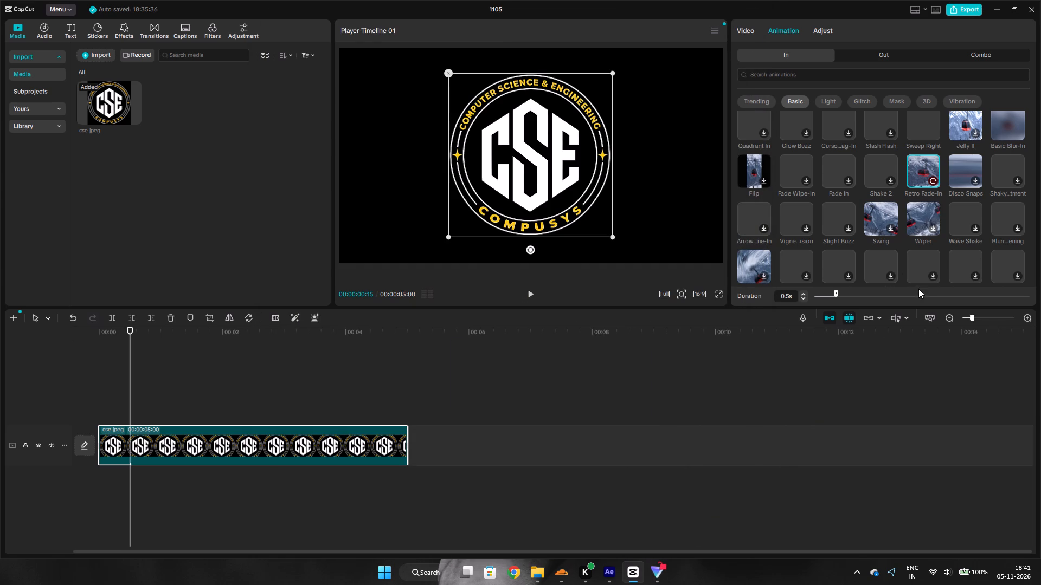
Try the Basic In animations Zoom 2, Zoom 1 and Fade In on the logo clip, settling on Zoom Out.
scroll(899, 266, down, 4)
scroll(884, 265, up, 12)
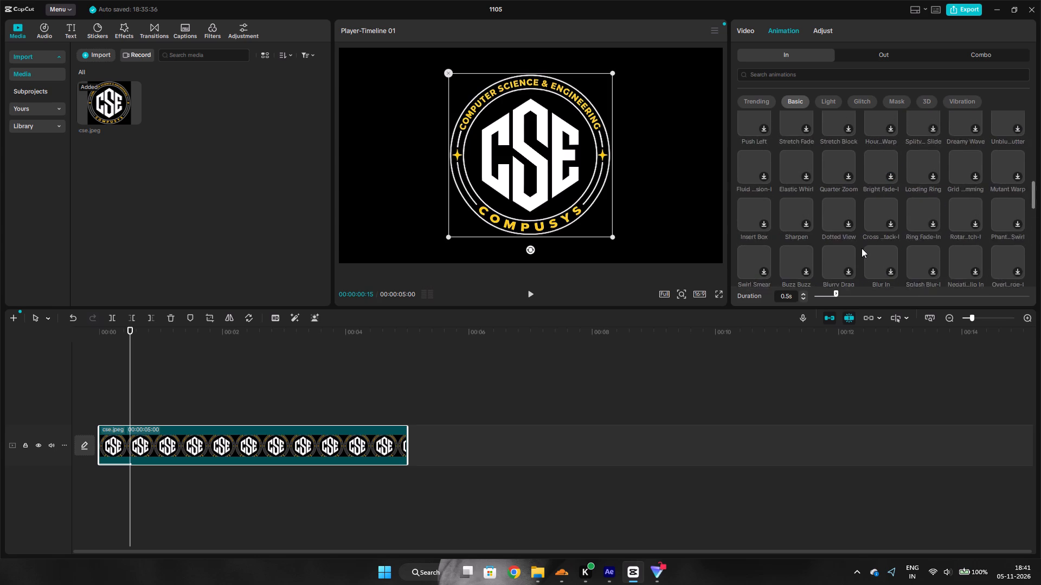
scroll(862, 248, up, 14)
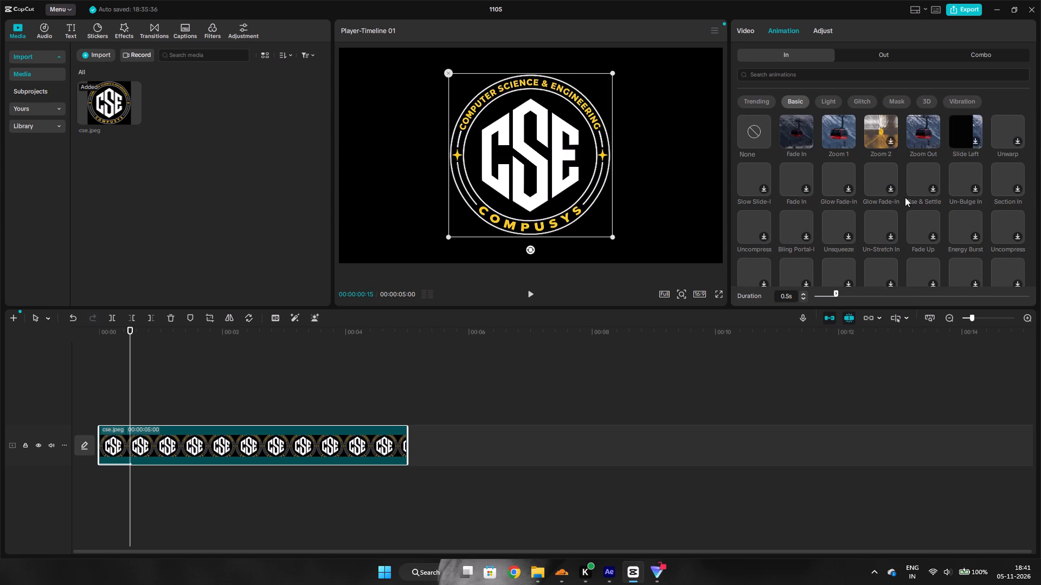
click(883, 137)
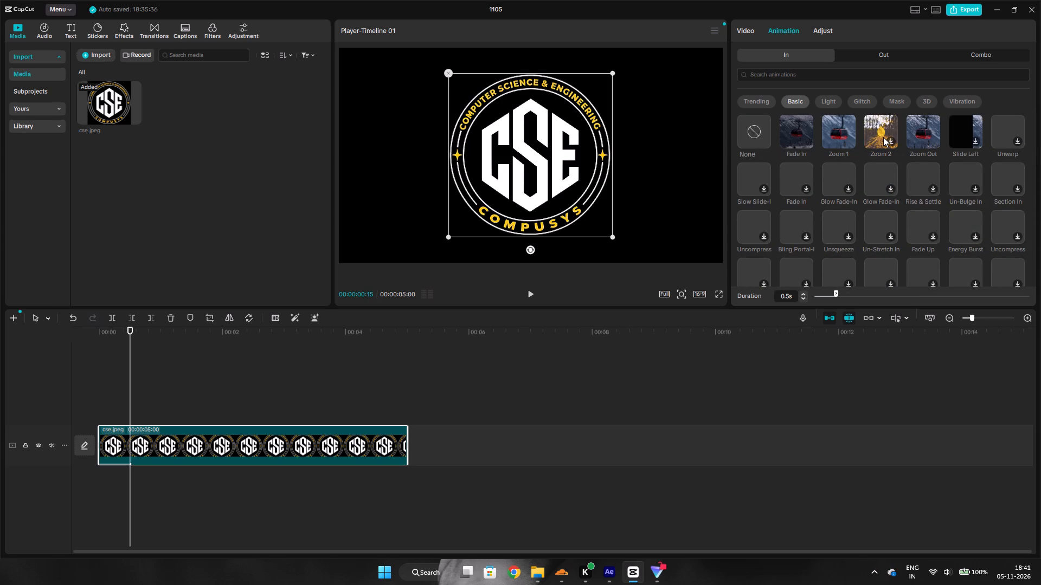
click(833, 135)
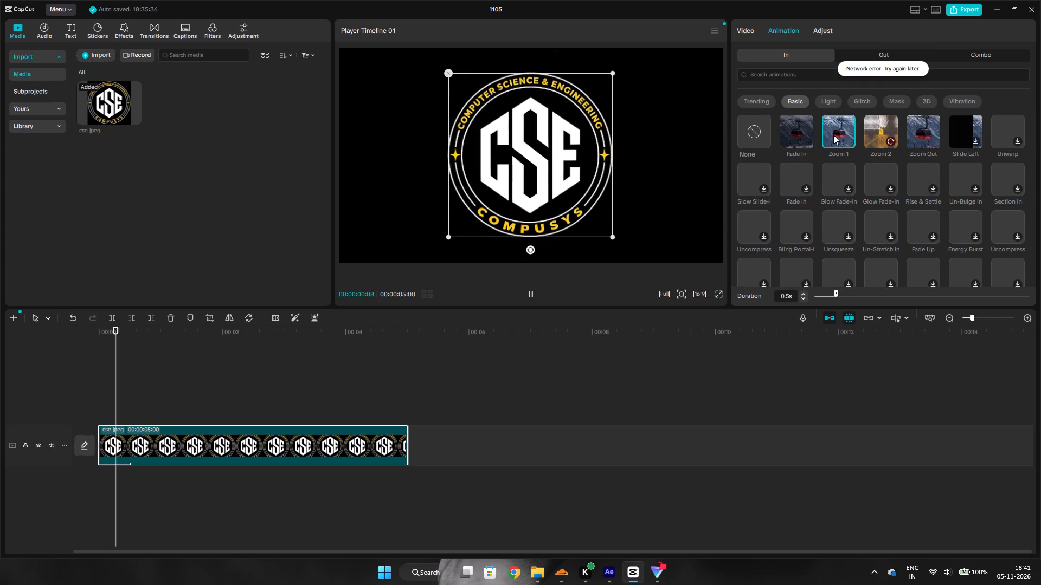
click(805, 131)
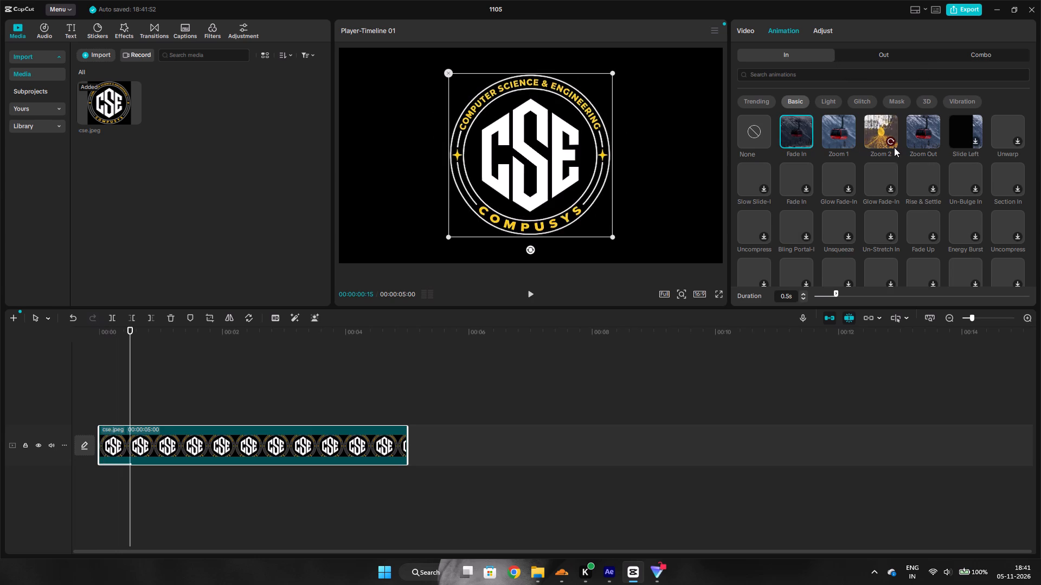
click(911, 139)
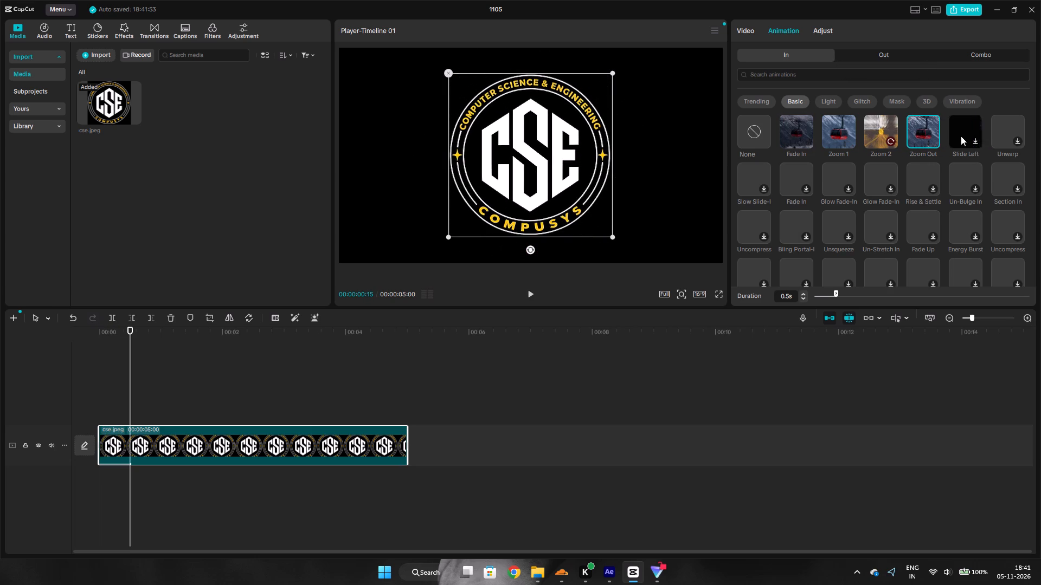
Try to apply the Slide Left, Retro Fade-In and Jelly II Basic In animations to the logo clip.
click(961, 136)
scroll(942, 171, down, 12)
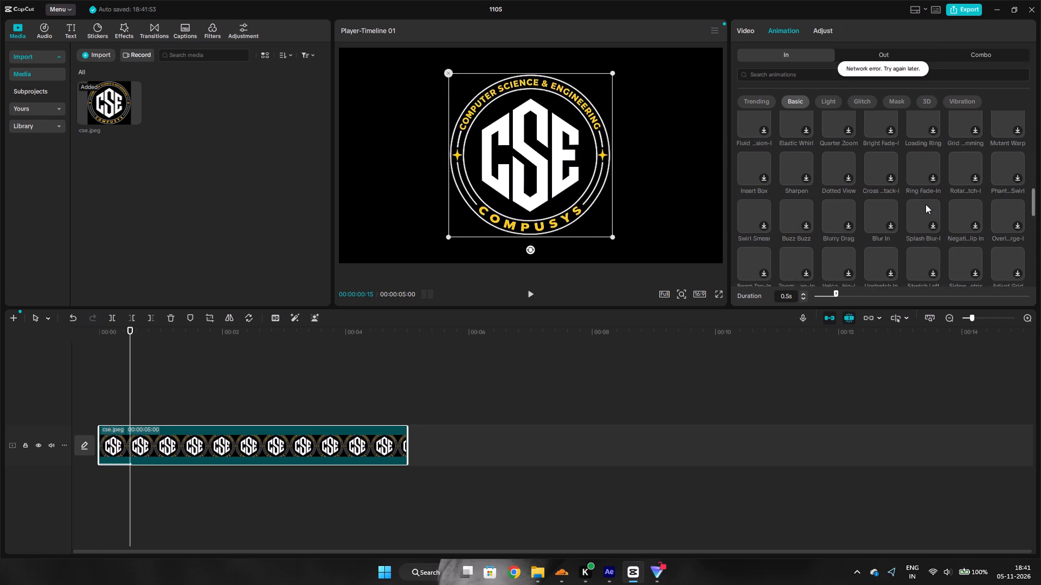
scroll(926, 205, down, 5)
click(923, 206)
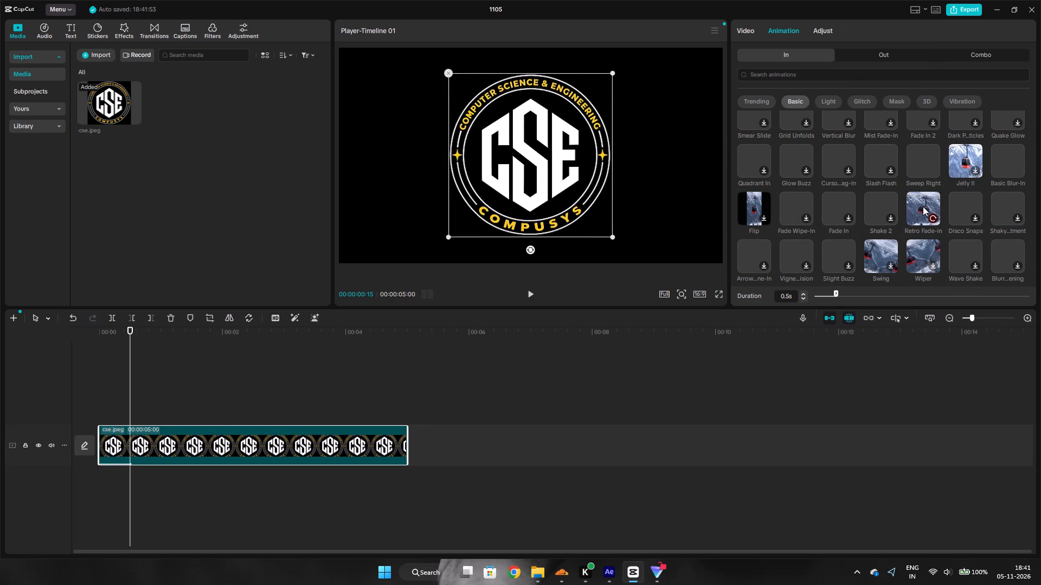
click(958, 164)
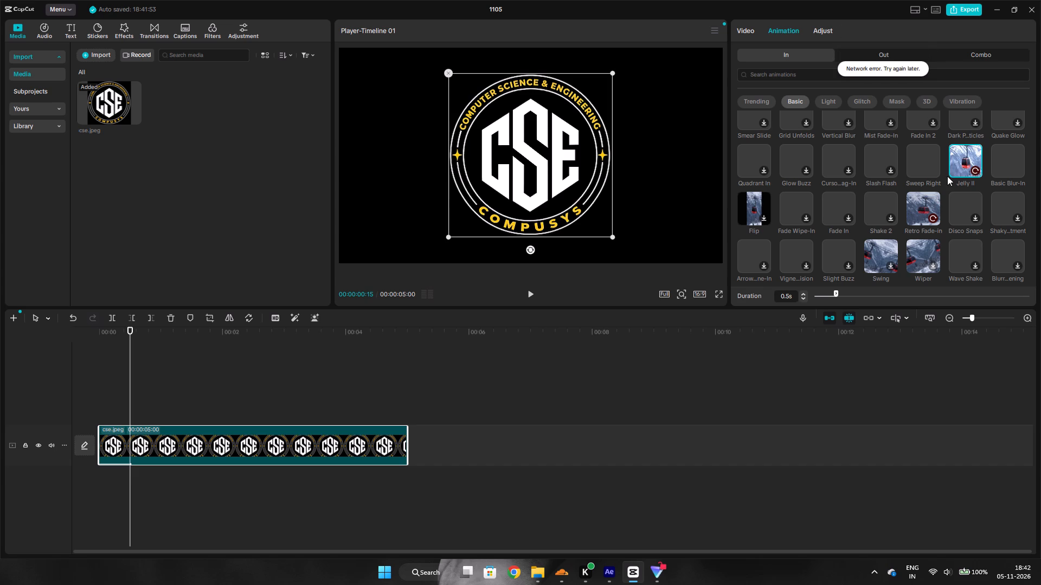
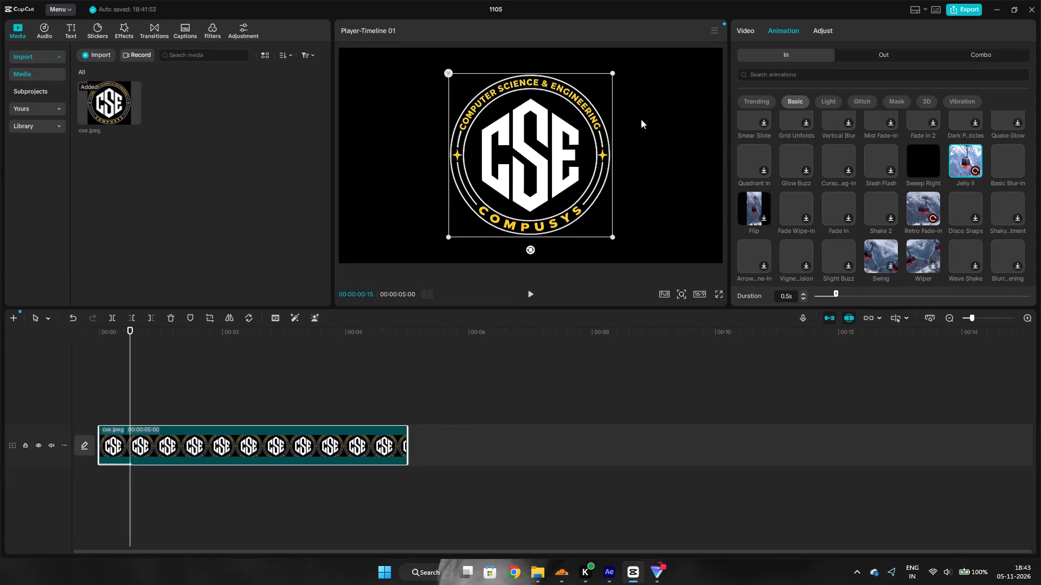
Switch to Proton VPN to check its connection, close its main window, and bring up its compact panel from the system tray.
key(alt+Tab)
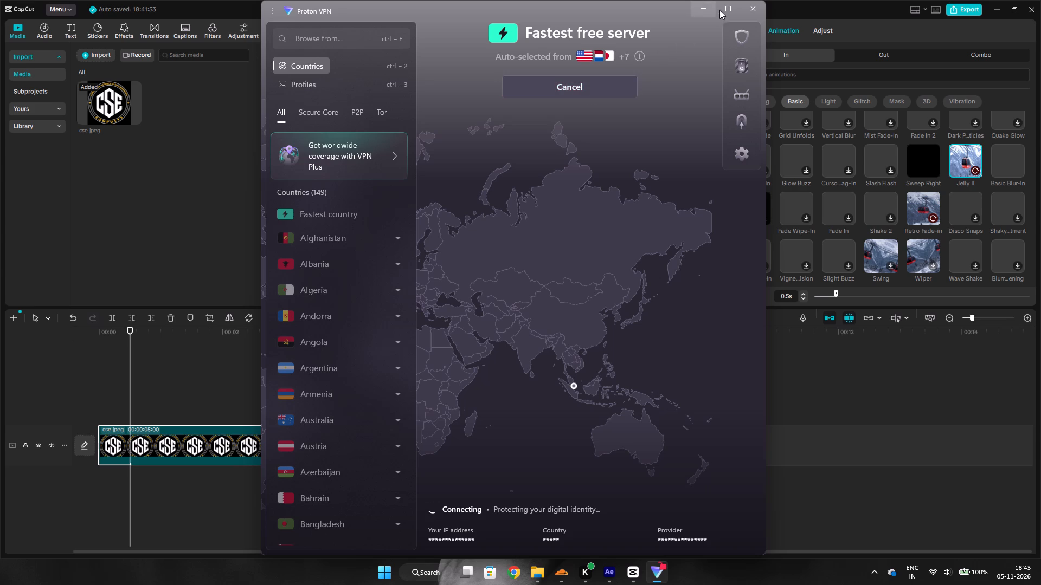
click(745, 3)
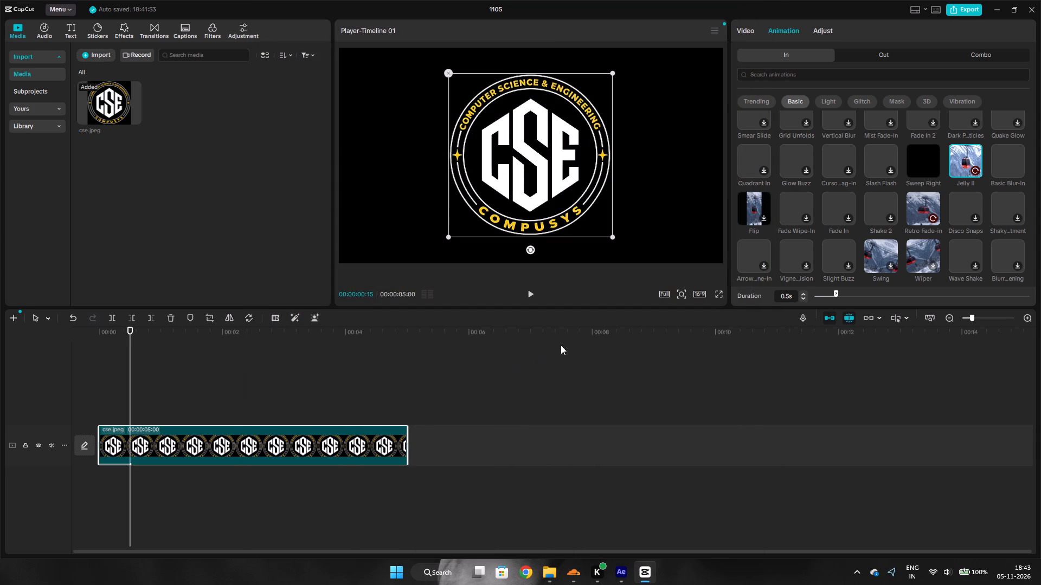
click(858, 574)
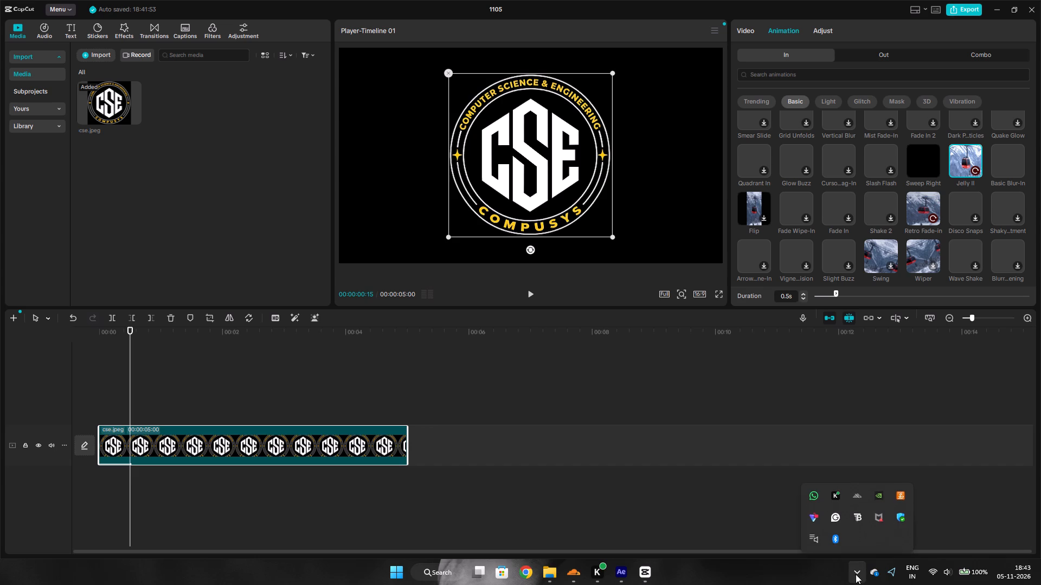
click(823, 527)
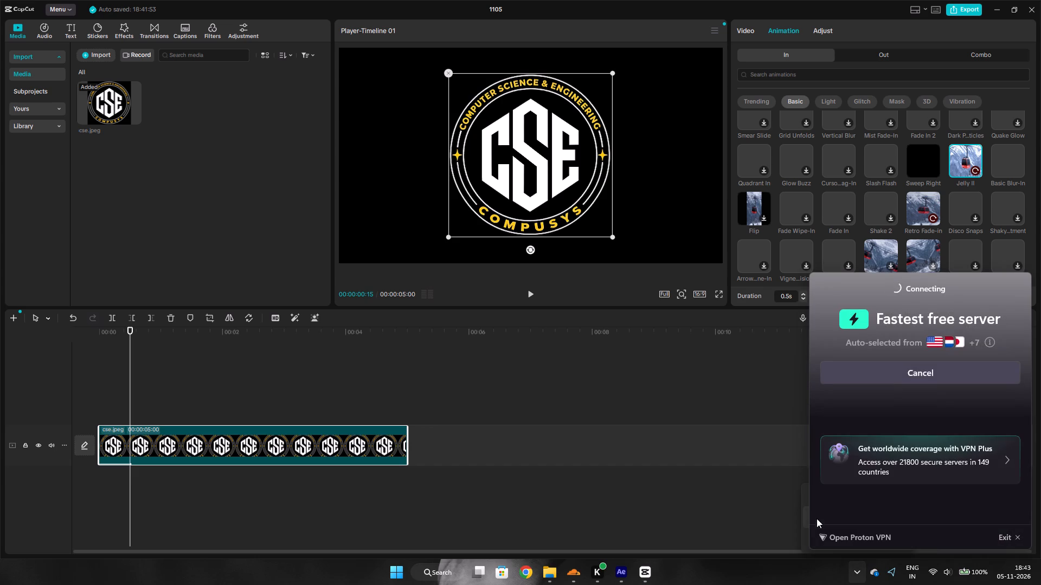
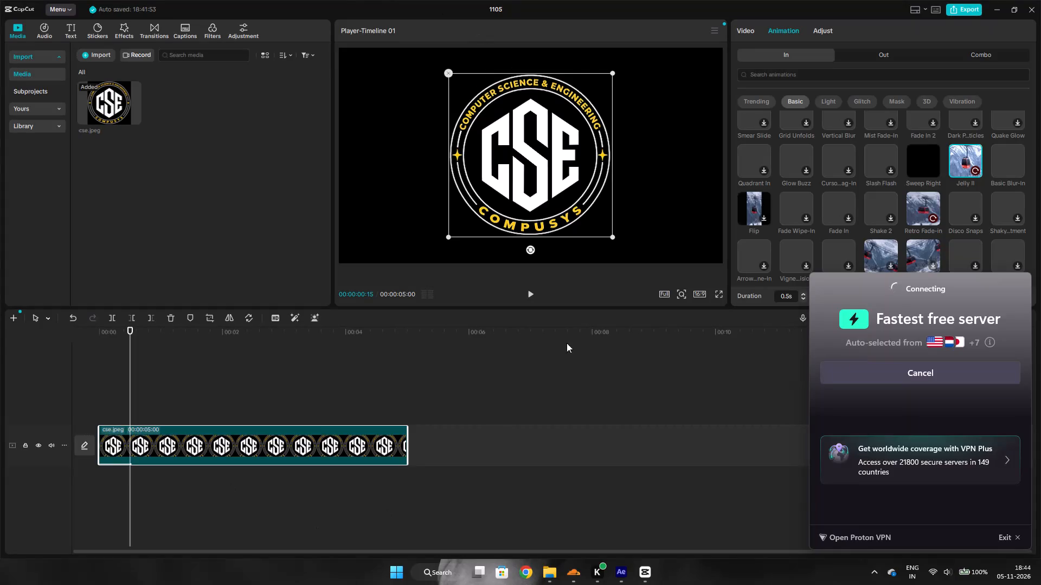
Switch back to CapCut and scrub the playhead from the logo clip's end to about 00:00:02:20.
double_click(629, 415)
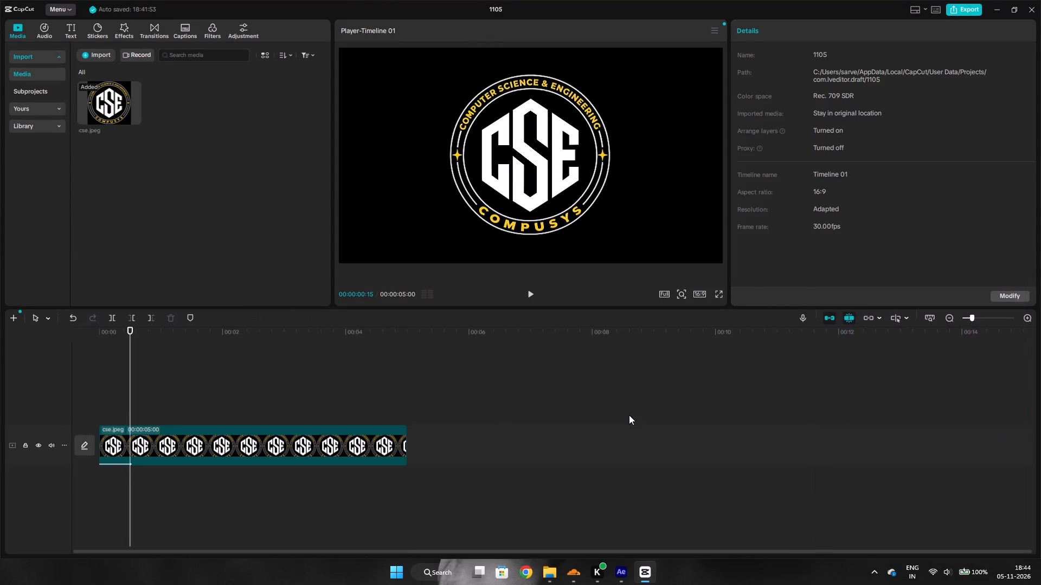
right_click(681, 374)
click(677, 369)
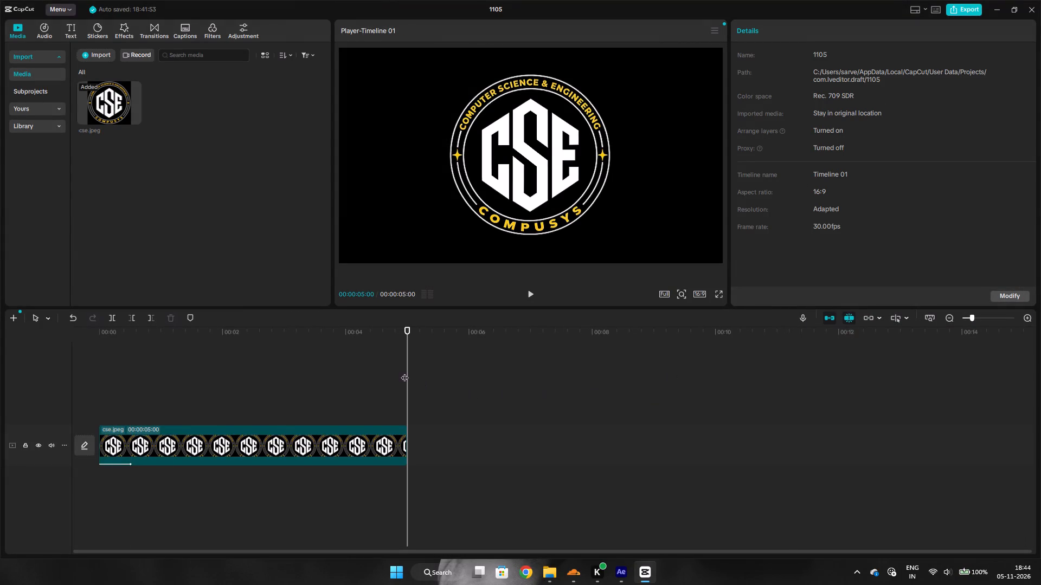
drag(412, 373, 342, 378)
click(403, 379)
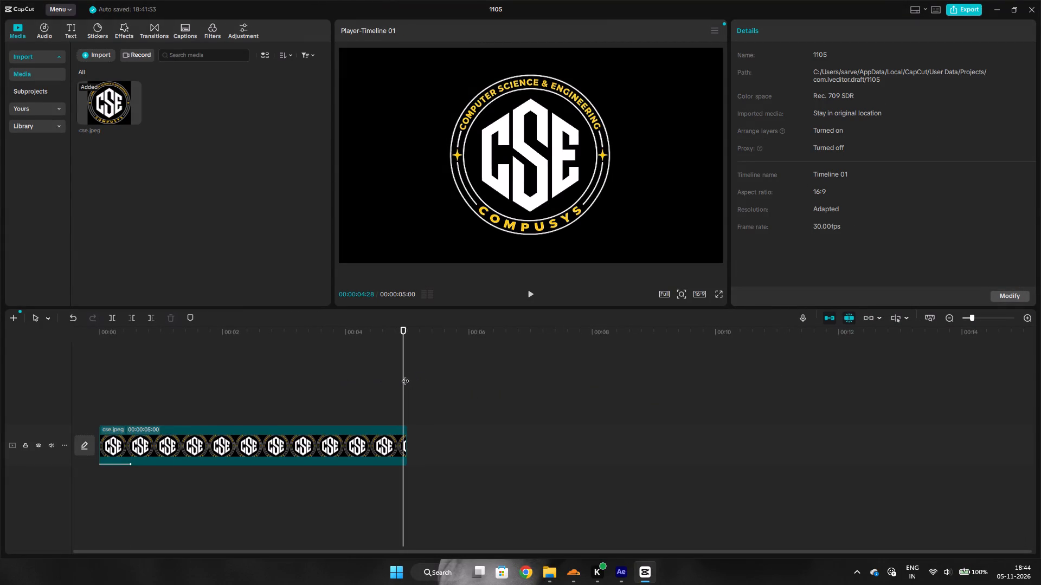
drag(405, 375, 264, 404)
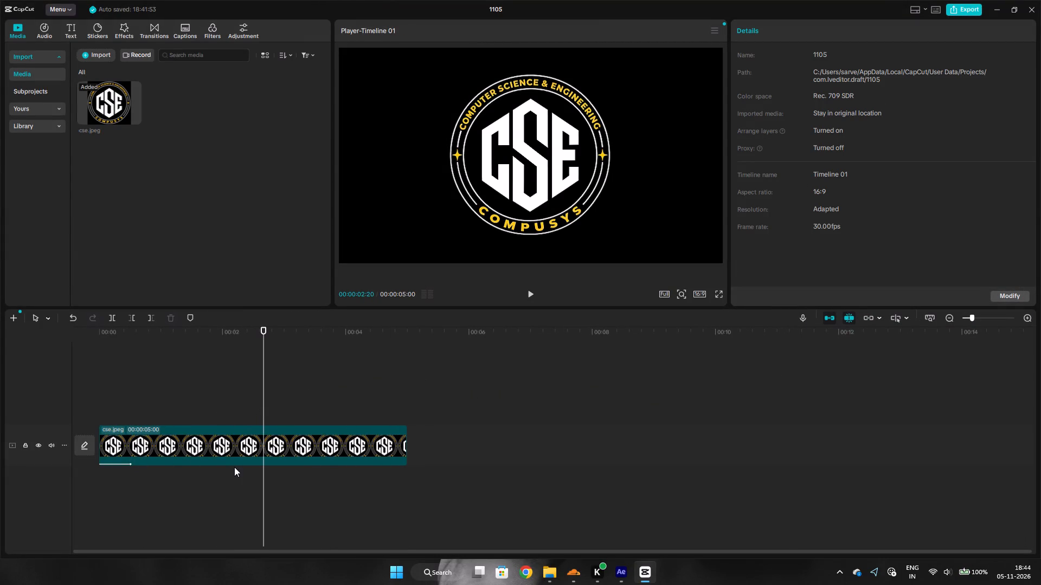
Try the Gentle Fire, Flip and Rock Horizontally In animations on the cse.jpeg clip, and apply Rock Vertically.
click(232, 448)
right_click(208, 450)
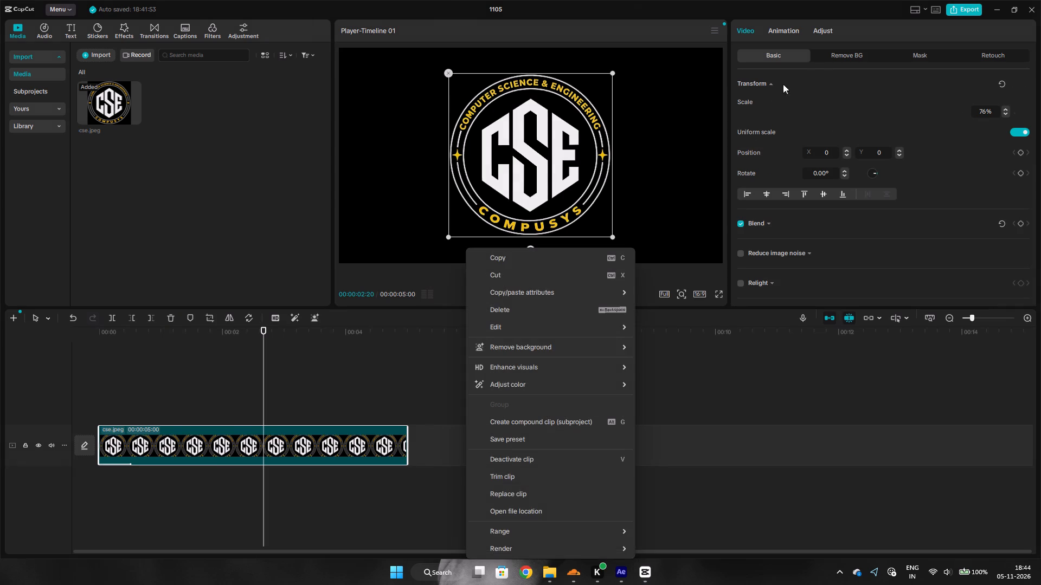
click(781, 34)
click(781, 34)
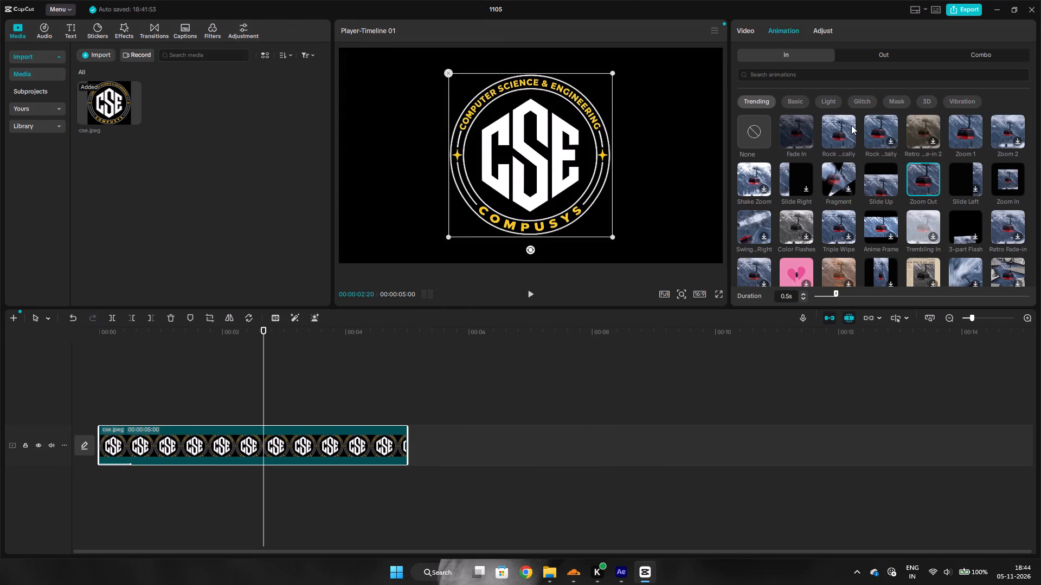
scroll(859, 170, down, 3)
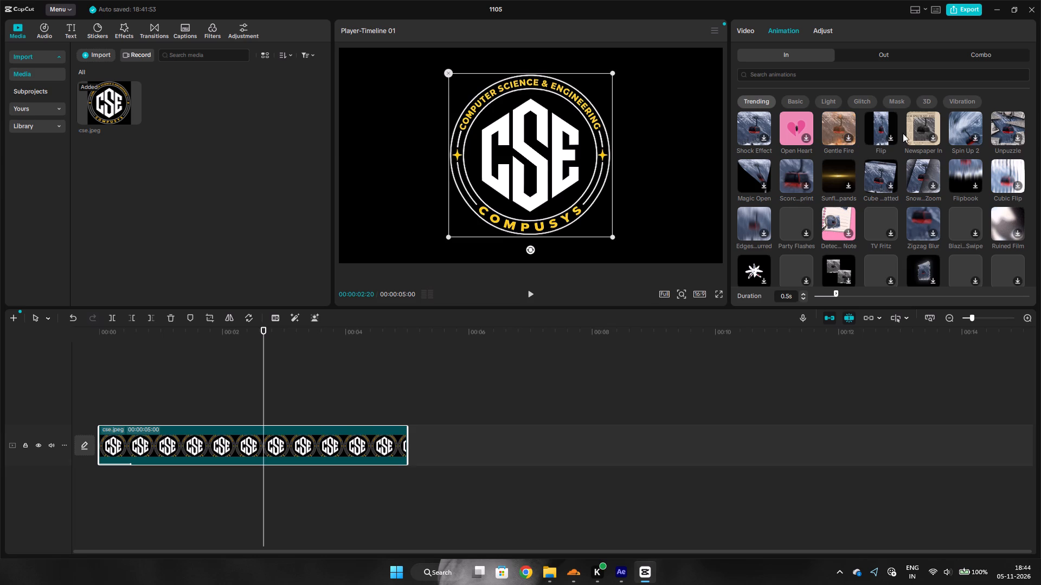
click(837, 571)
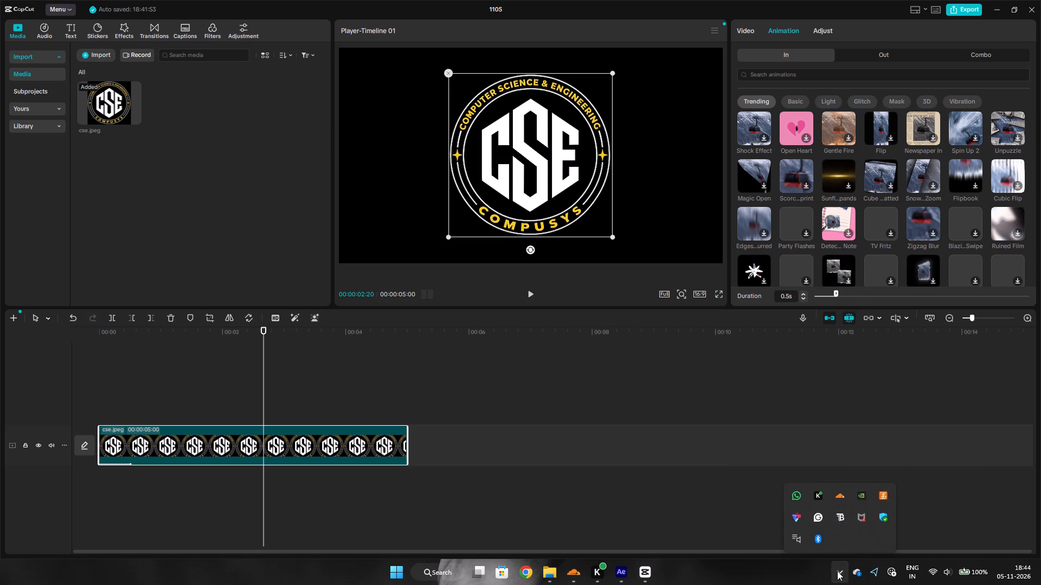
click(837, 571)
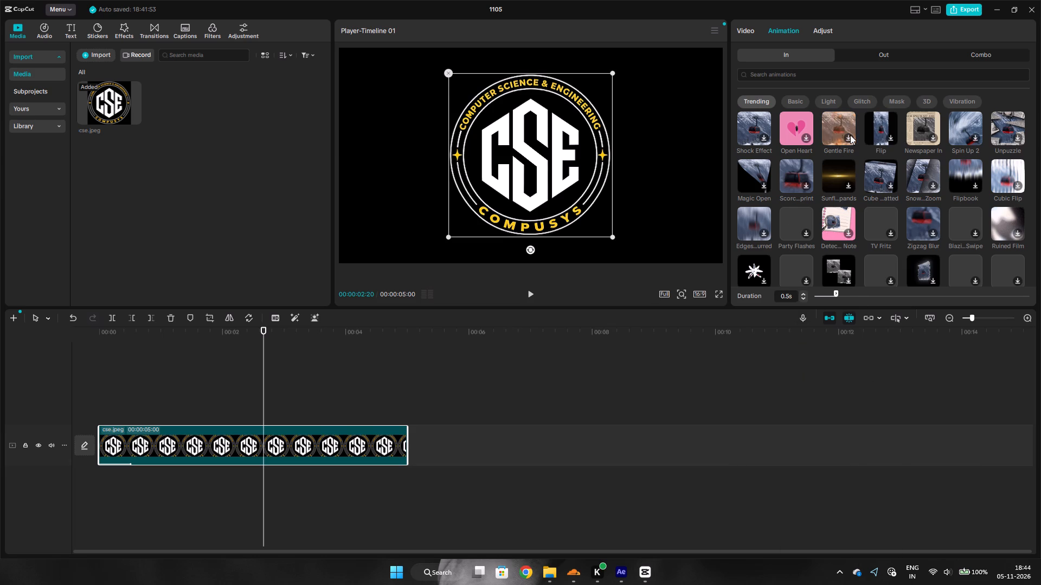
click(837, 131)
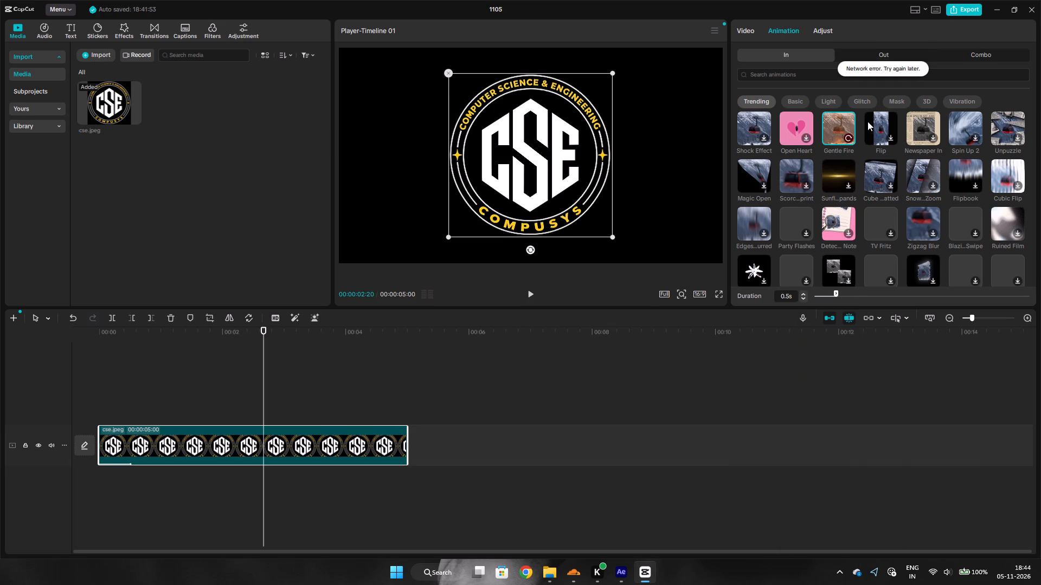
click(868, 121)
scroll(870, 121, up, 4)
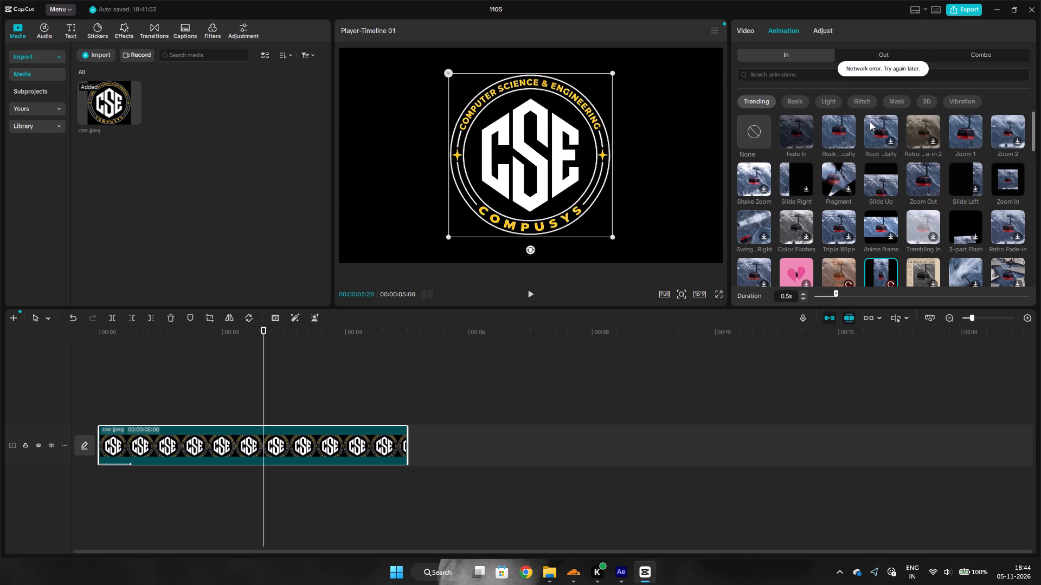
click(866, 127)
click(841, 129)
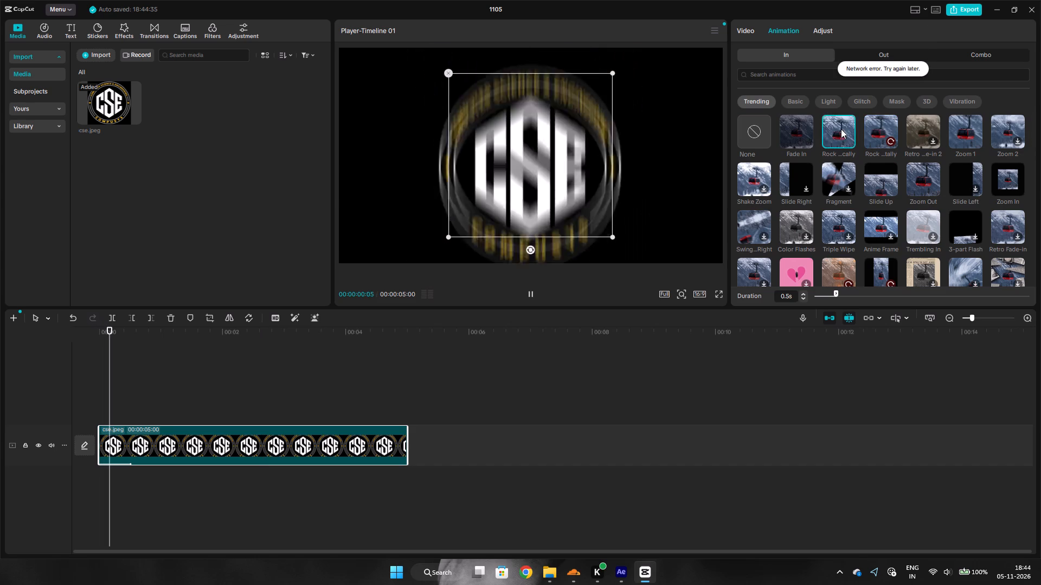
Apply the basic Fade Out animation as the logo clip's Out animation.
click(870, 52)
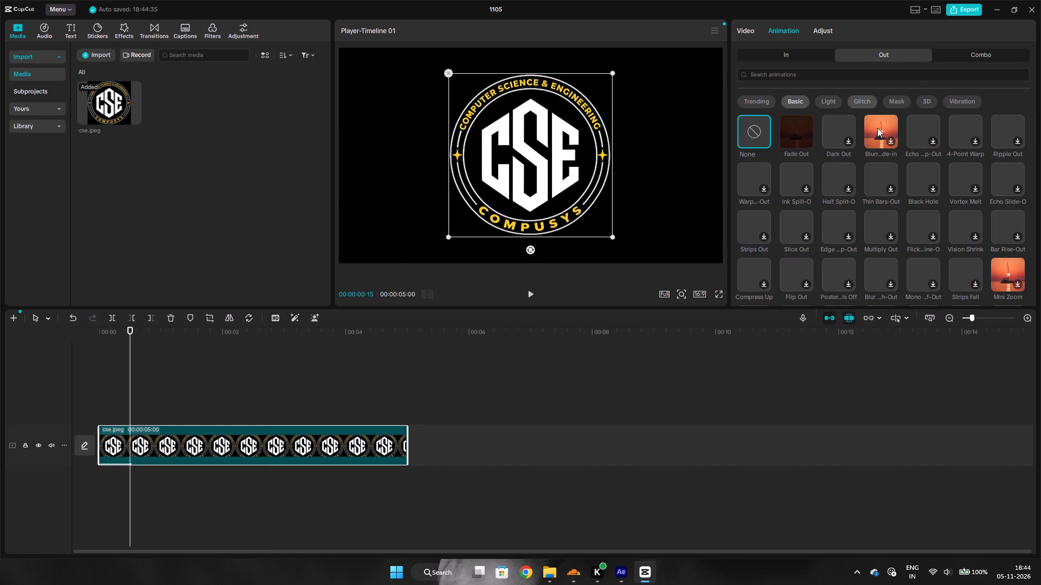
click(878, 141)
click(786, 144)
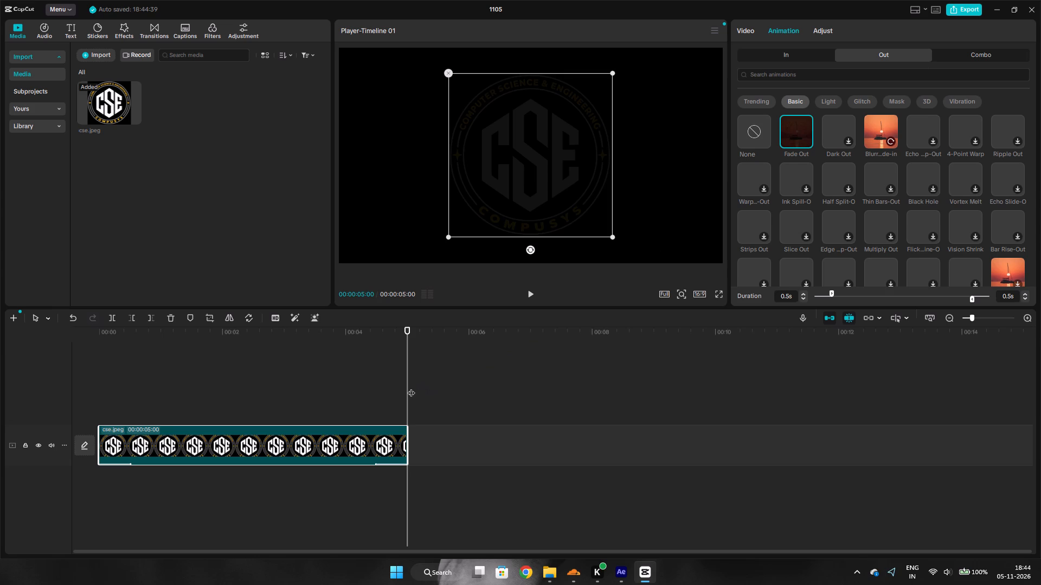
With the playhead at about 00:00:00:27, shrink the centred logo to slightly over half the frame height.
drag(408, 387, 155, 377)
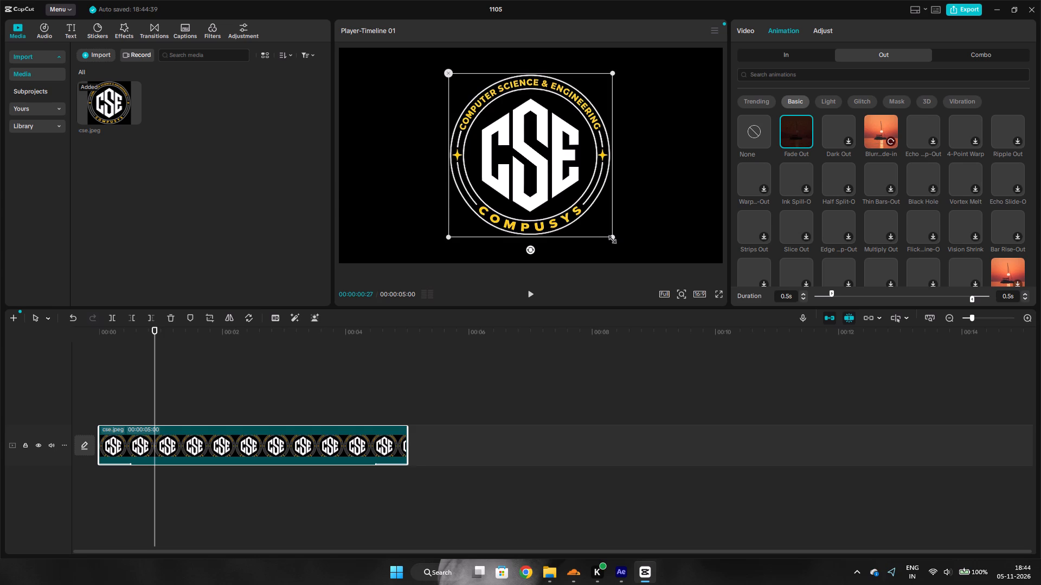
click(535, 159)
drag(608, 234, 558, 215)
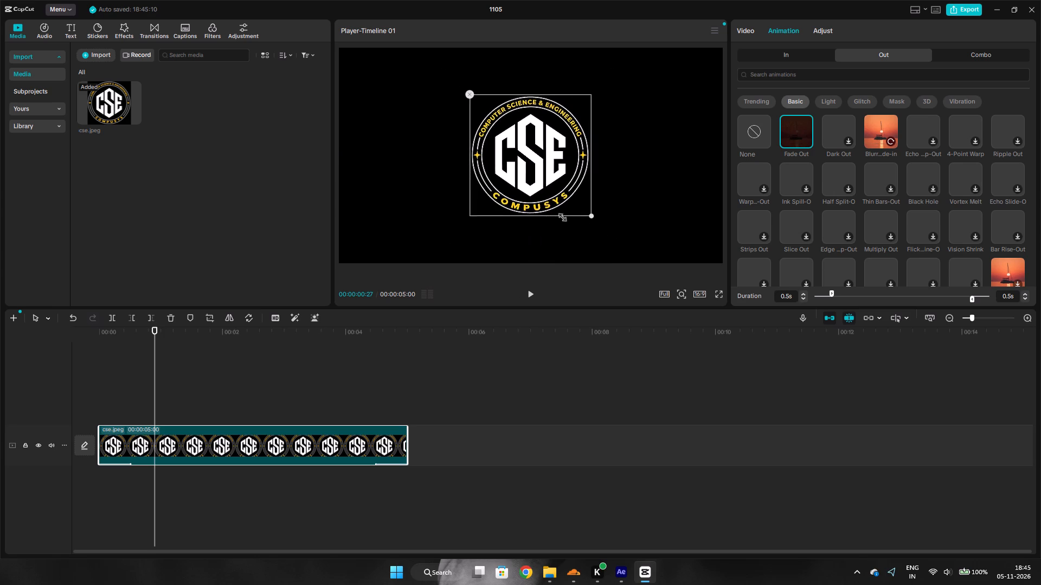
drag(558, 215, 531, 198)
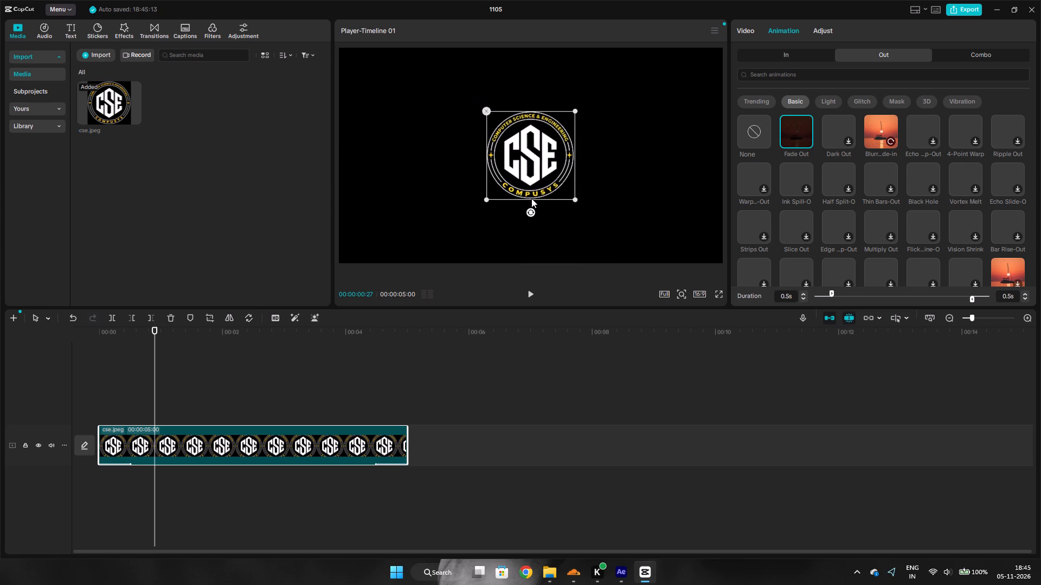
drag(575, 201, 598, 221)
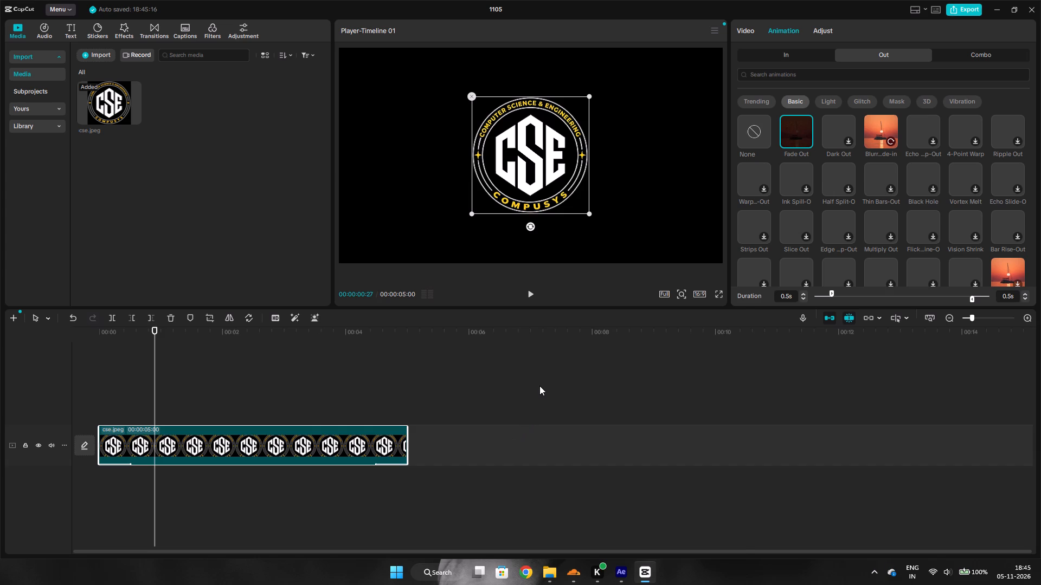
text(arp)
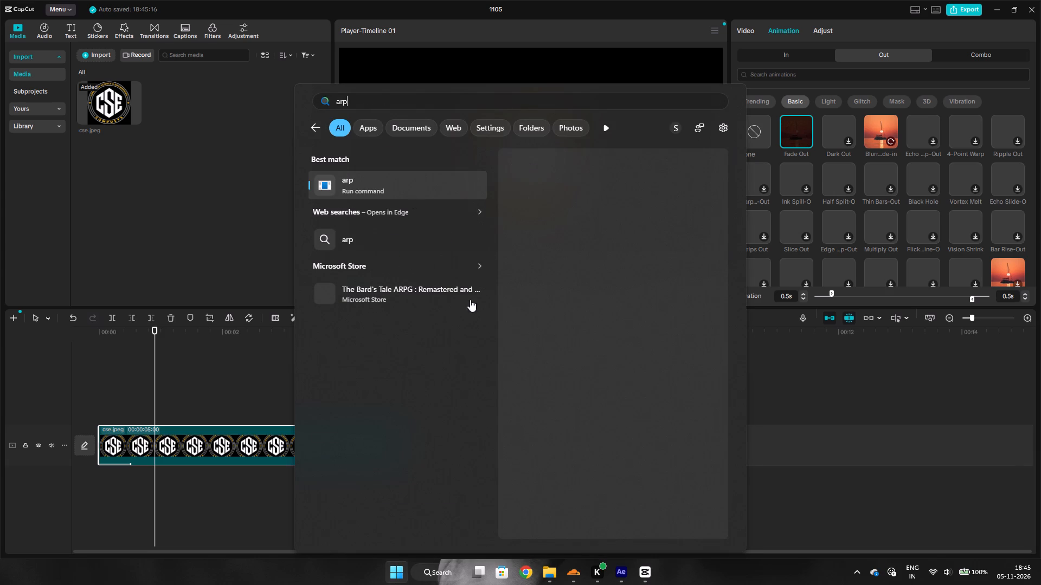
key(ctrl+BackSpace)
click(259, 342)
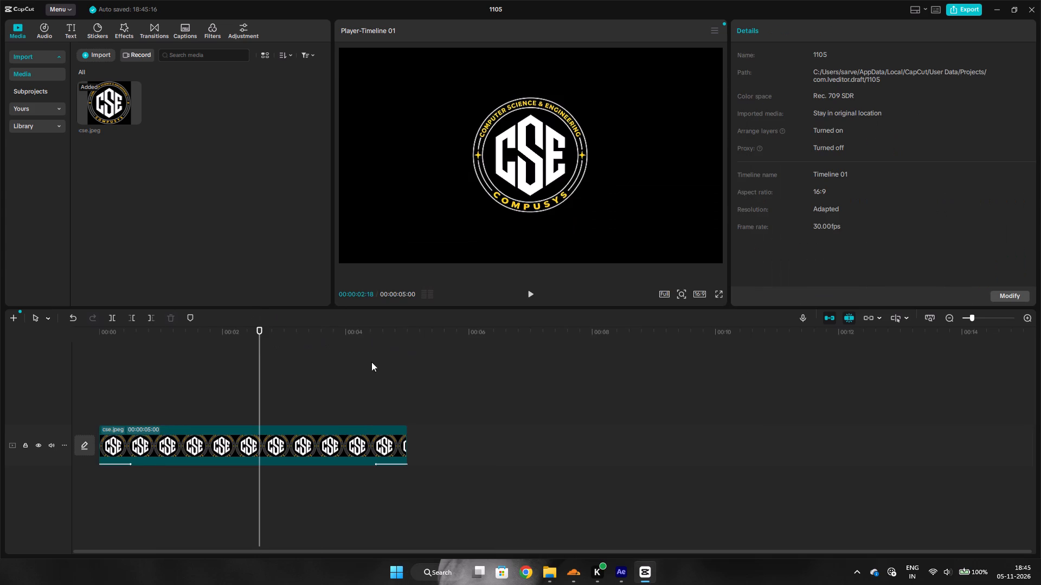
Move the playhead to about 00:00:01:04 in the logo clip.
drag(262, 362, 143, 393)
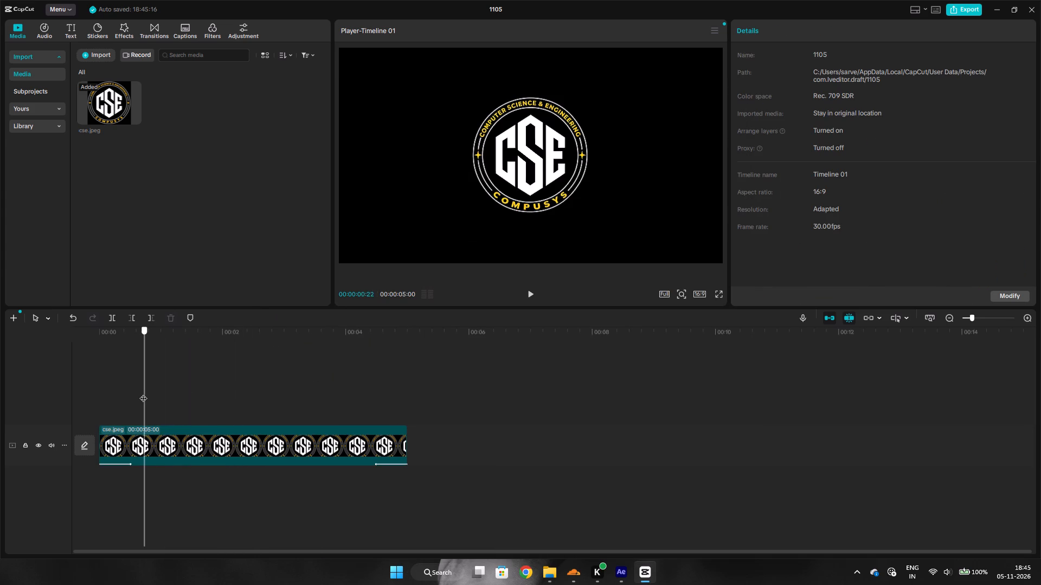
drag(143, 393, 168, 398)
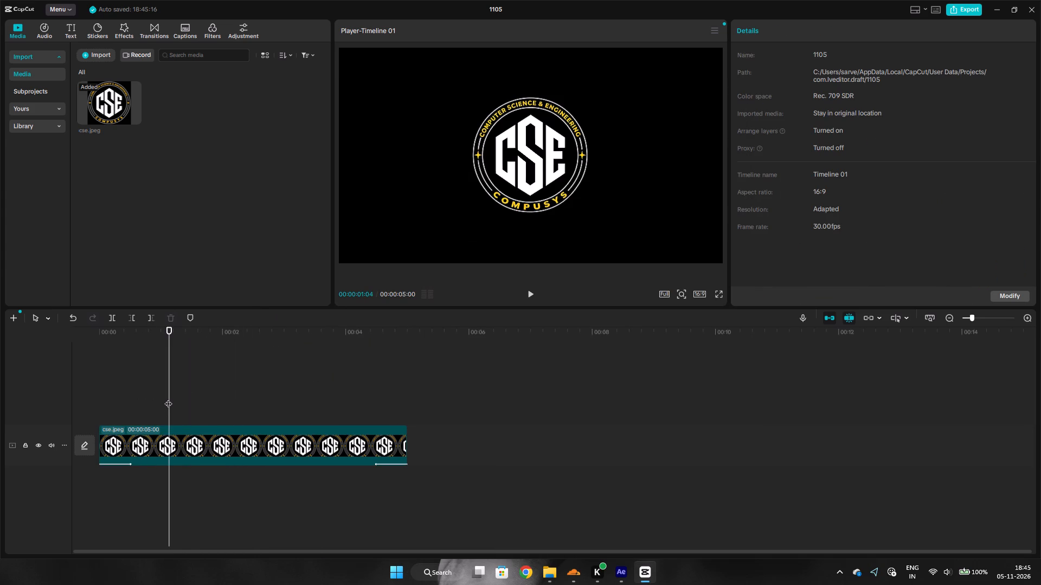
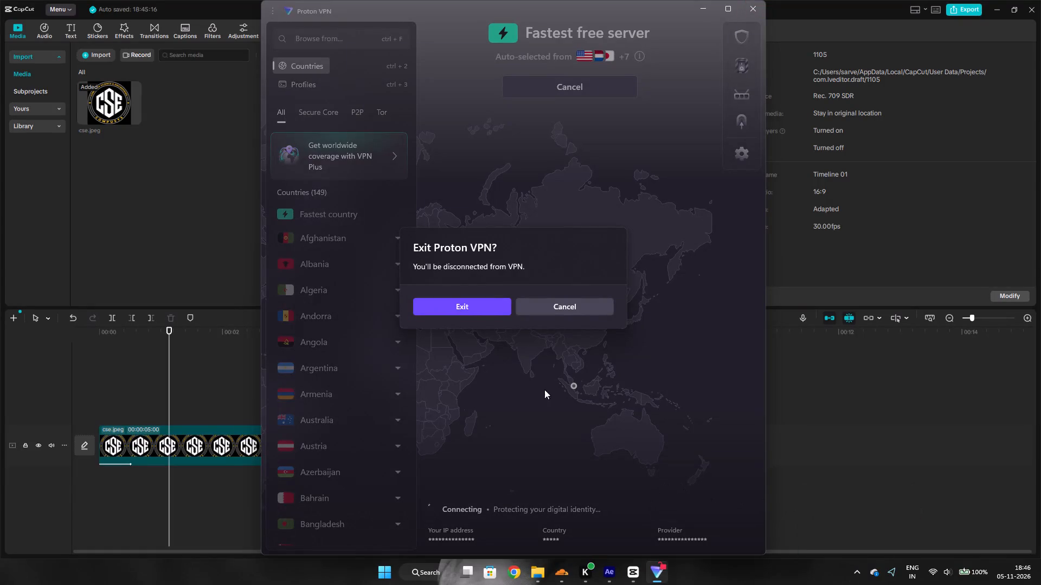
Exit Proton VPN, accepting the disconnection from the VPN.
click(450, 304)
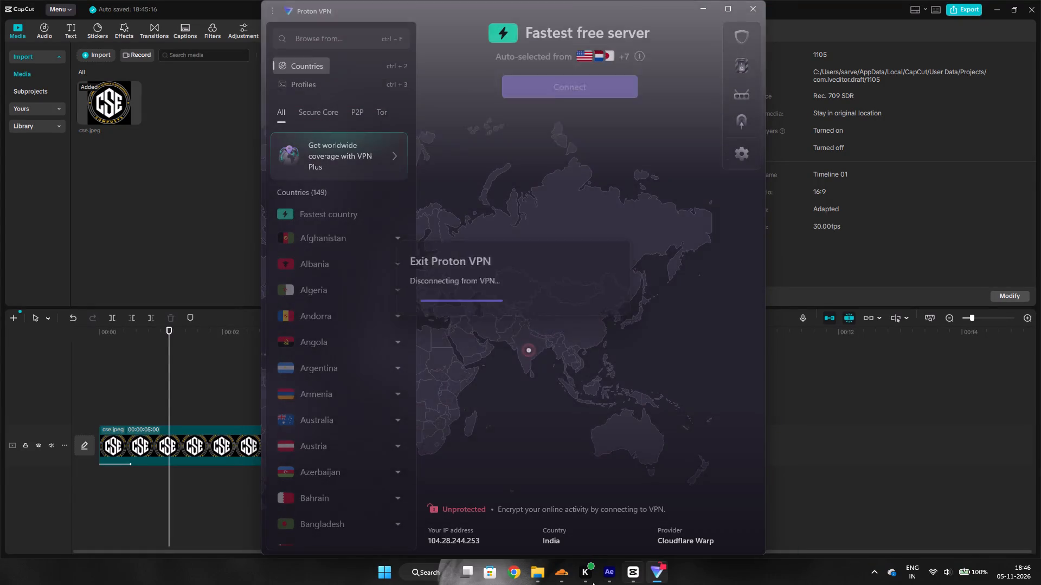
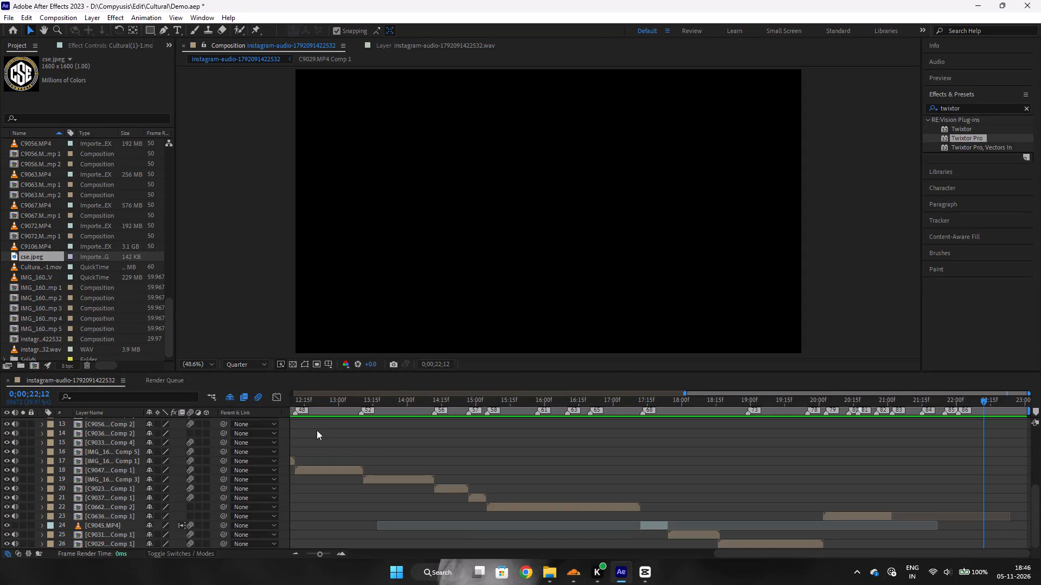
Play back the After Effects composition from near its beginning and examine the opening title section.
scroll(357, 447, down, 5)
scroll(367, 443, up, 11)
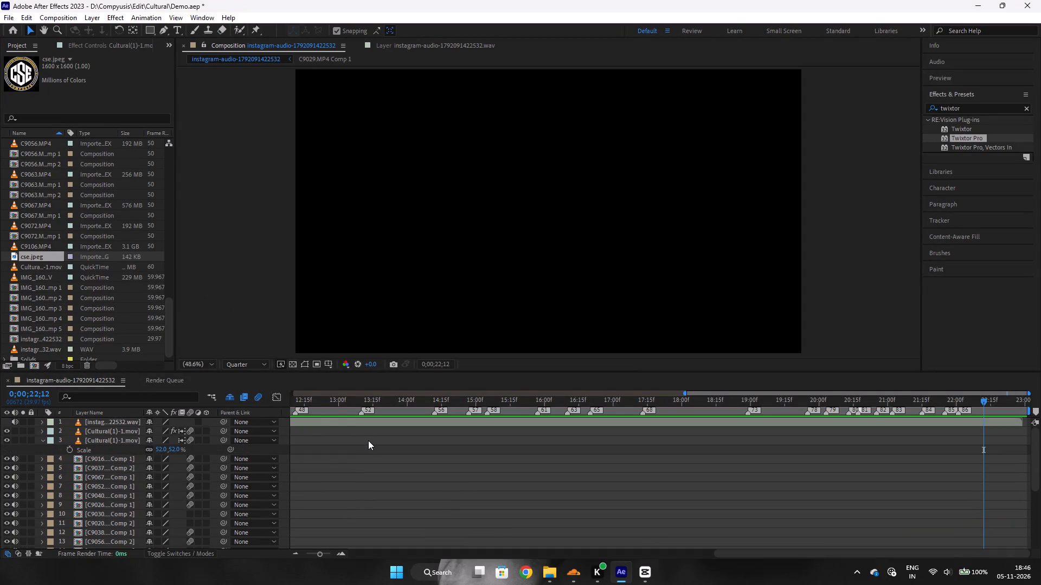
click(336, 411)
drag(335, 403, 302, 412)
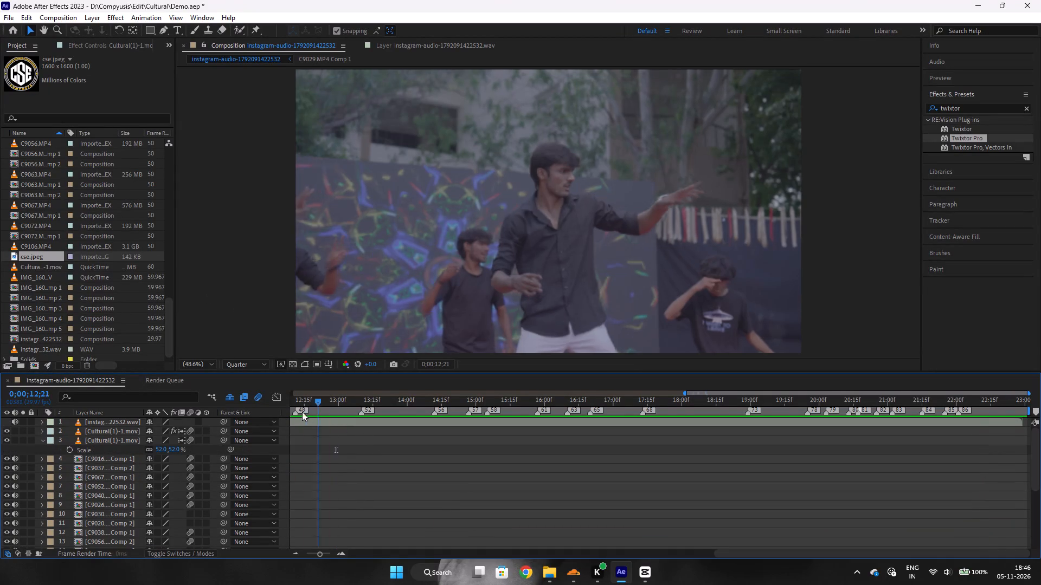
drag(302, 412, 250, 418)
click(304, 402)
key(space)
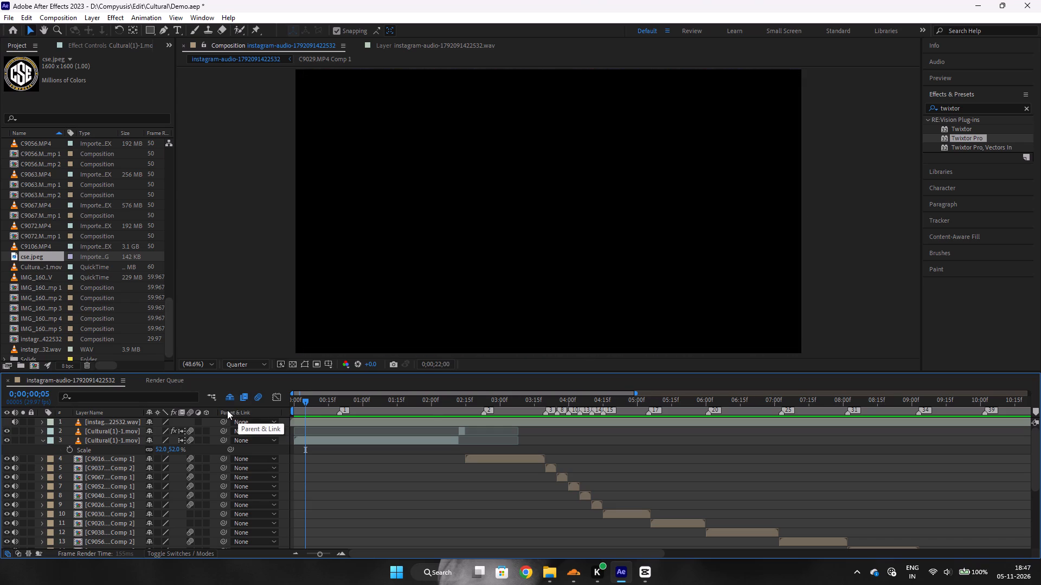
click(383, 403)
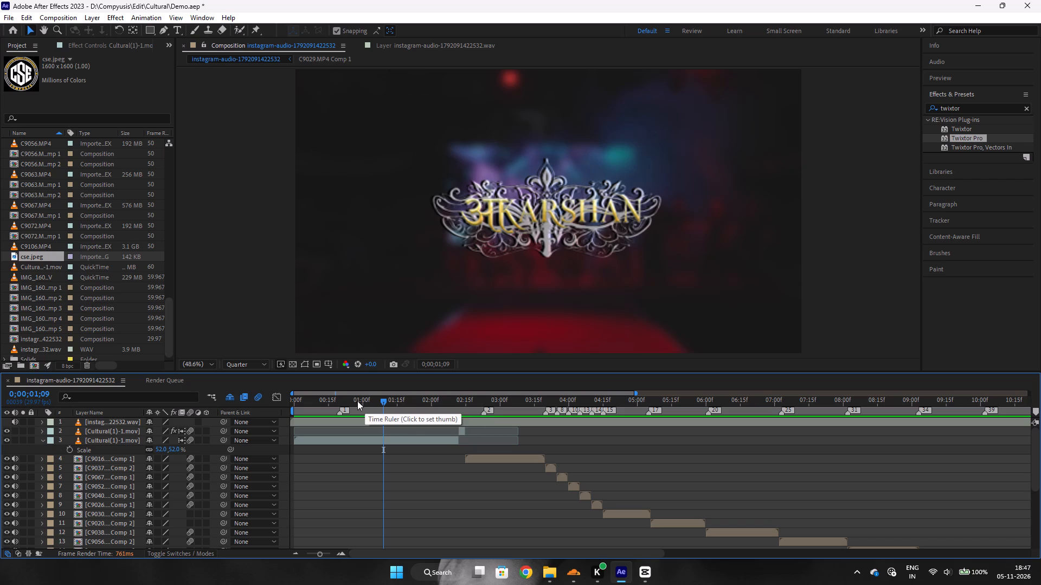
scroll(369, 411, down, 5)
scroll(369, 413, up, 9)
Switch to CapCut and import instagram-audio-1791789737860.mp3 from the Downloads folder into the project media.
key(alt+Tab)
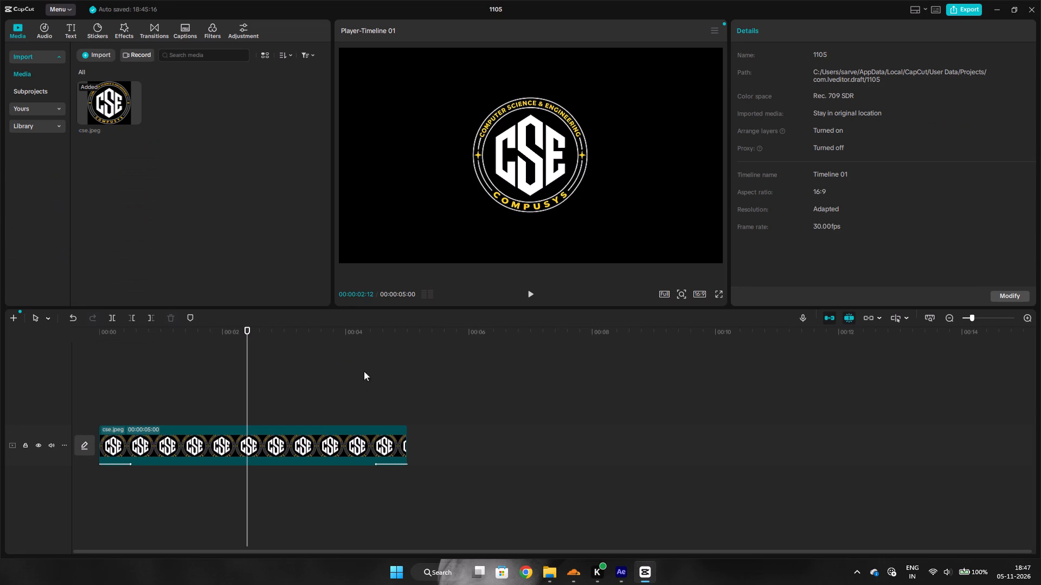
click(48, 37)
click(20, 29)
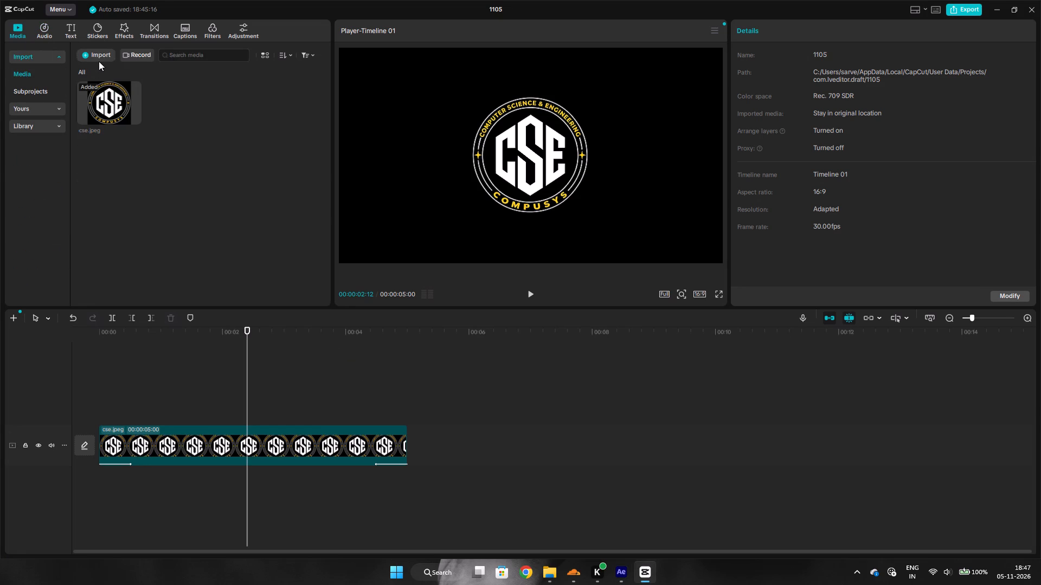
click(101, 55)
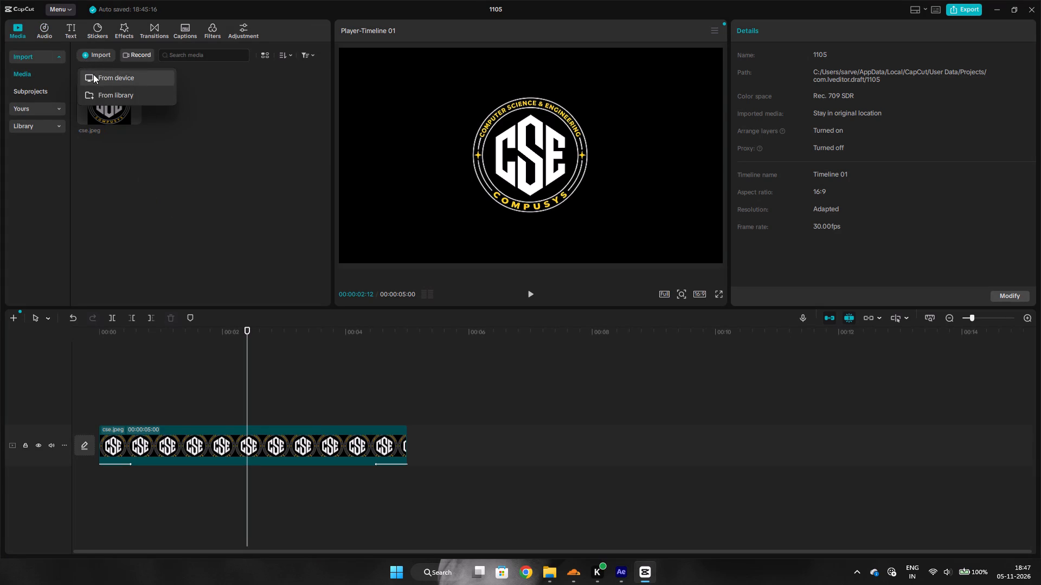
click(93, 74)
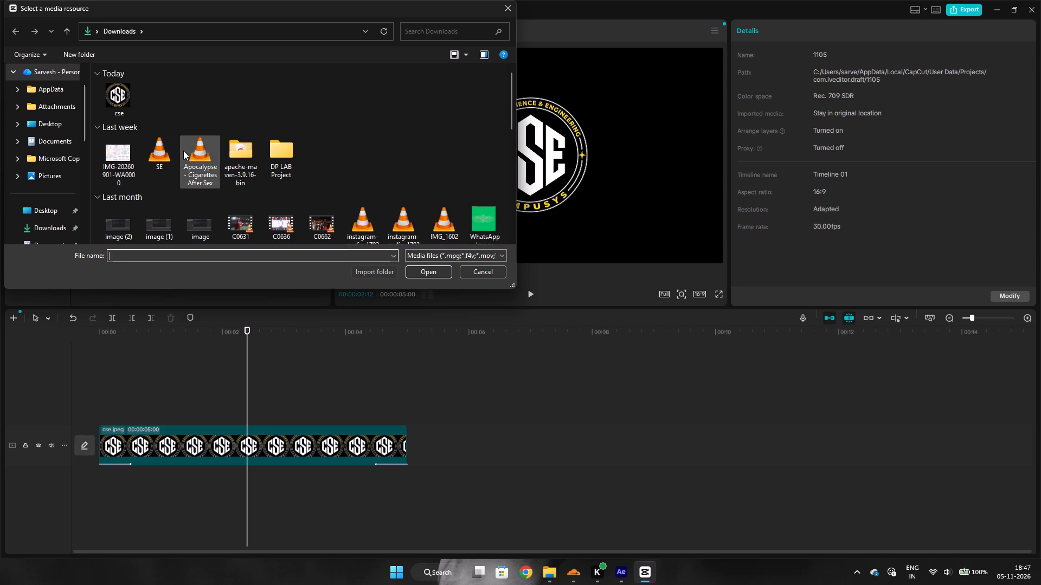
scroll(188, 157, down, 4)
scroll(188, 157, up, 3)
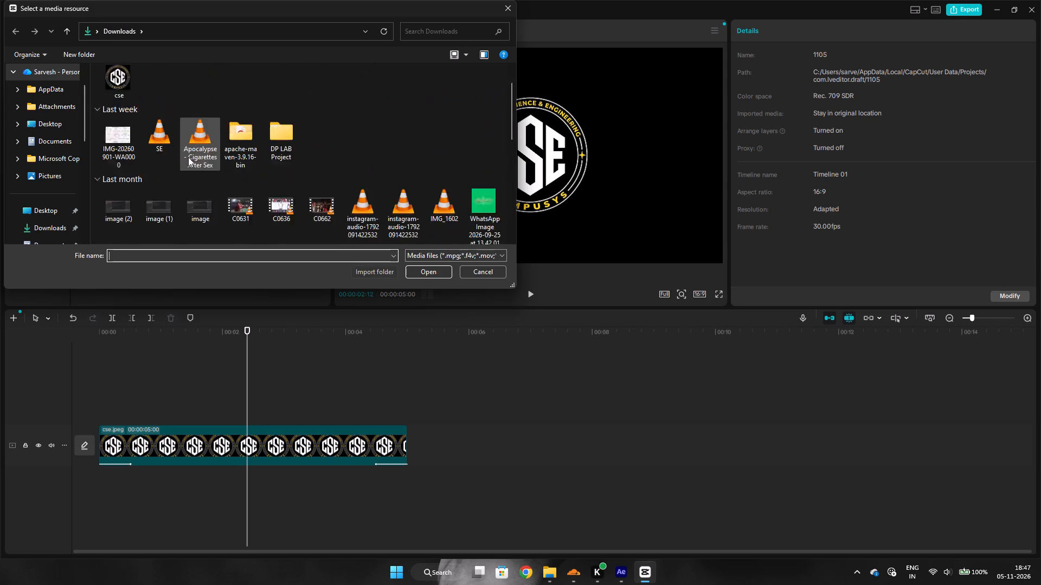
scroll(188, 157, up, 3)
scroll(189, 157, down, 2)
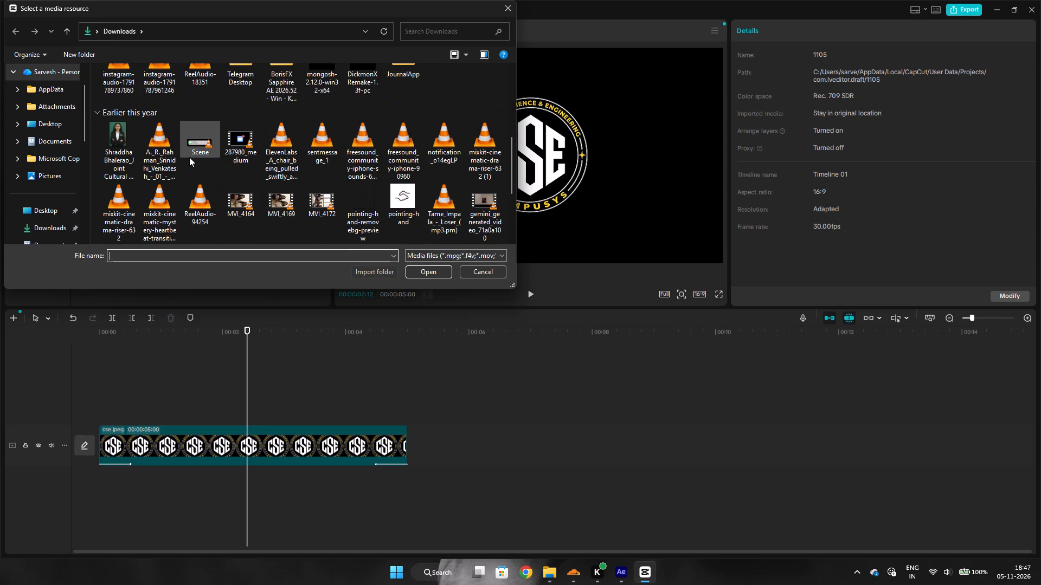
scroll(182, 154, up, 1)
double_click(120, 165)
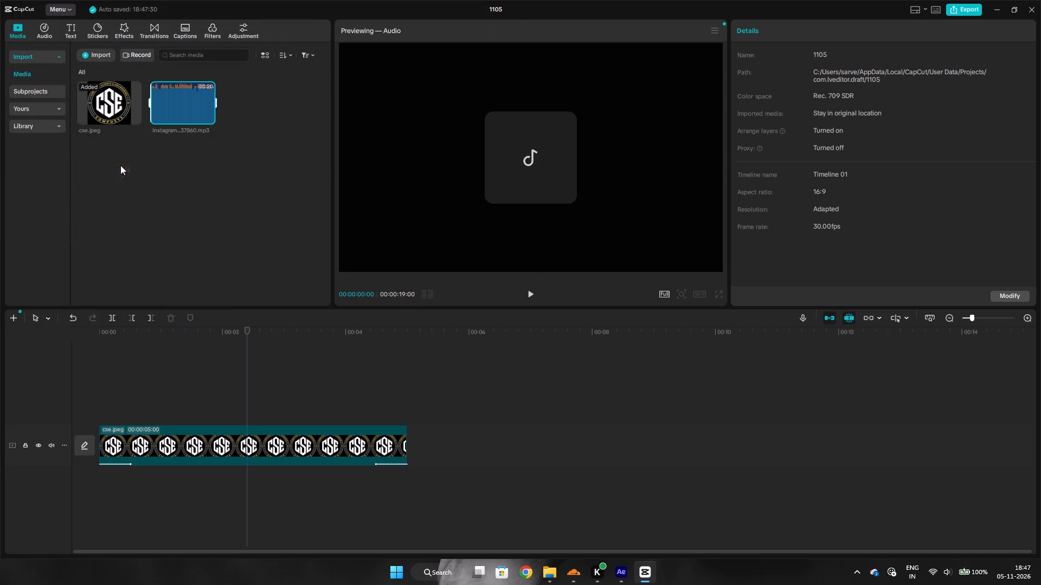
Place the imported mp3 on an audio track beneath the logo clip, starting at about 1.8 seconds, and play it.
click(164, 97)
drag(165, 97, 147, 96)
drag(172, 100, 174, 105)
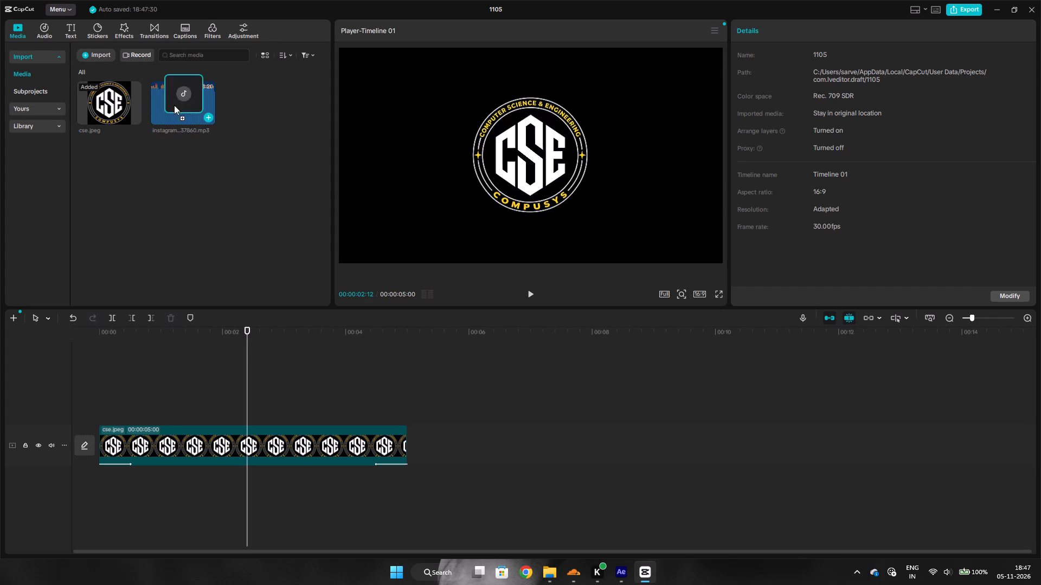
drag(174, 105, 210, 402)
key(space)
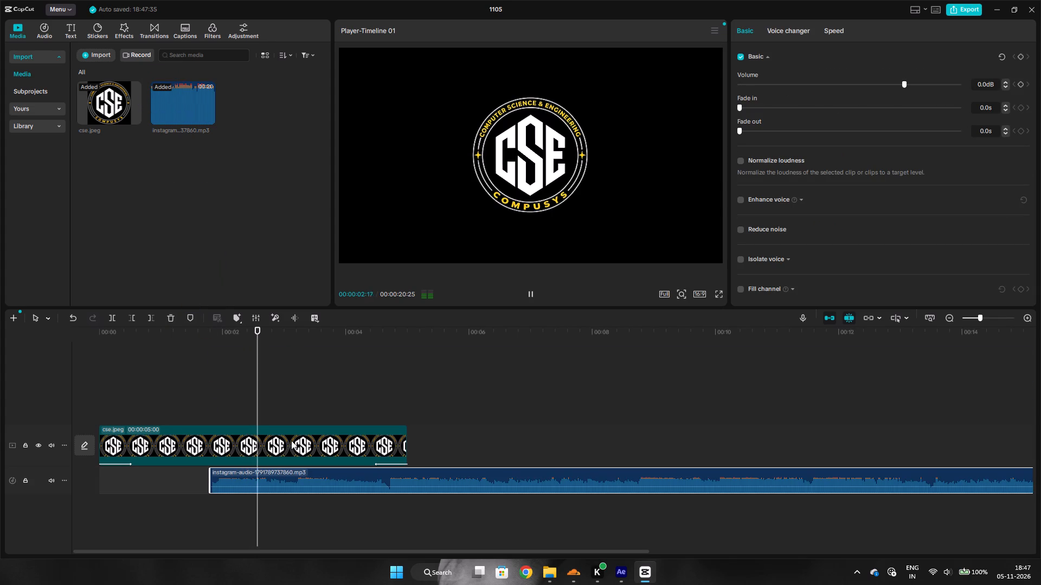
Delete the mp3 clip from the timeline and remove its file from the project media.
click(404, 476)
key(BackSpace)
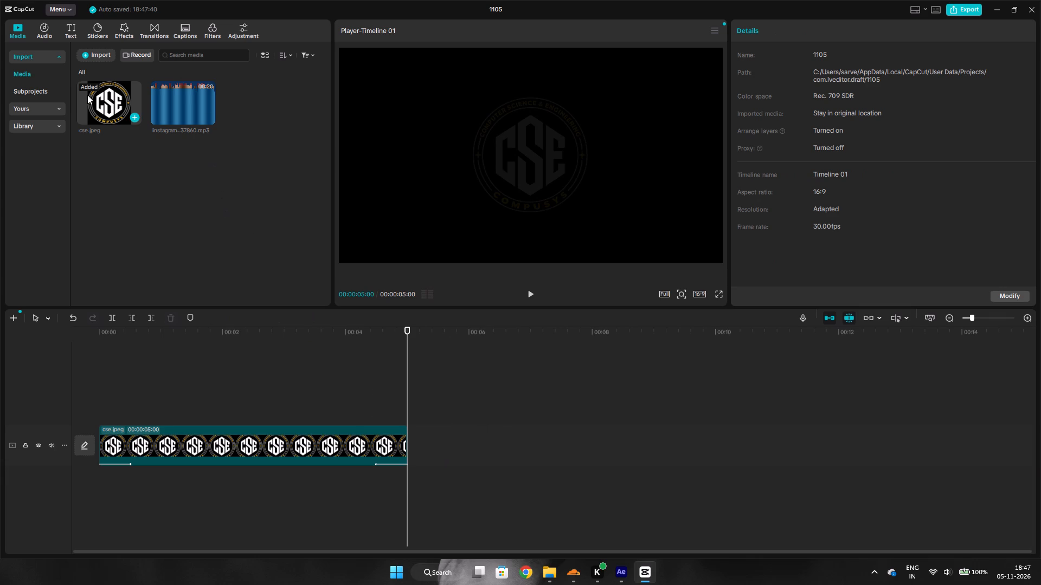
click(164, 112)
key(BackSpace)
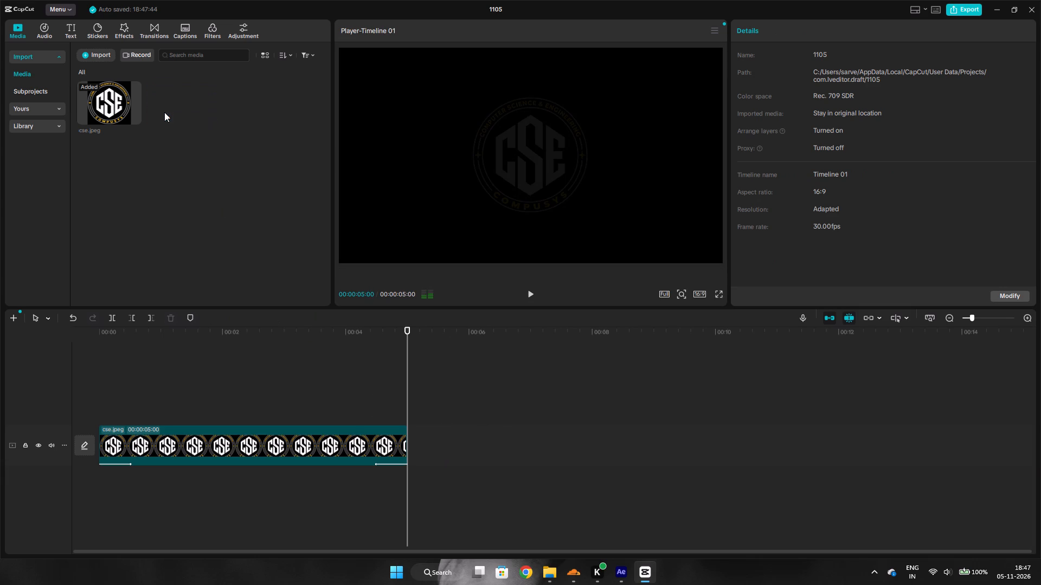
Import instagram-audio-1792091422532.wav from the Downloads folder into the project media.
click(97, 50)
click(128, 79)
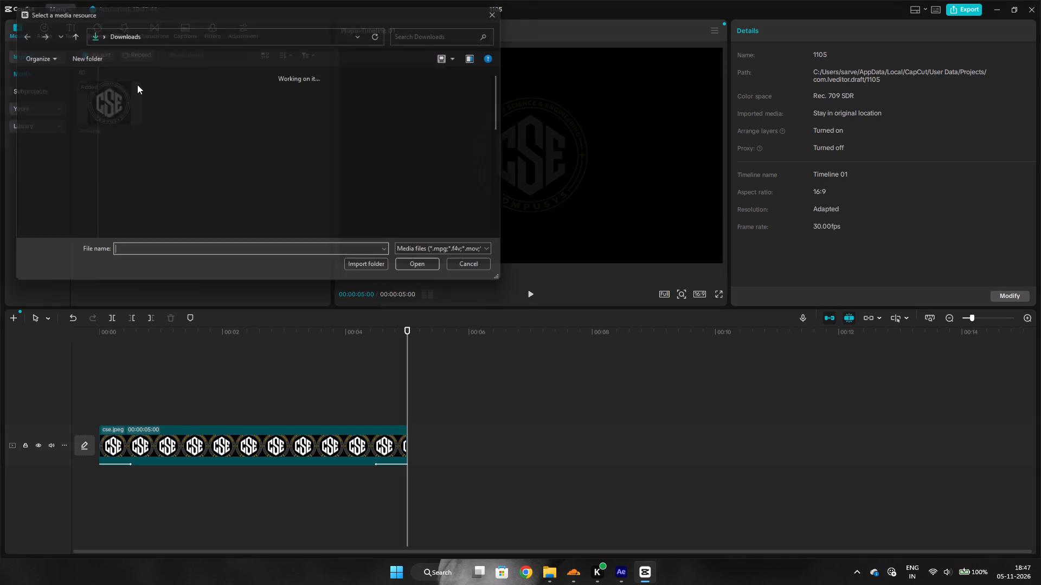
scroll(157, 133, down, 1)
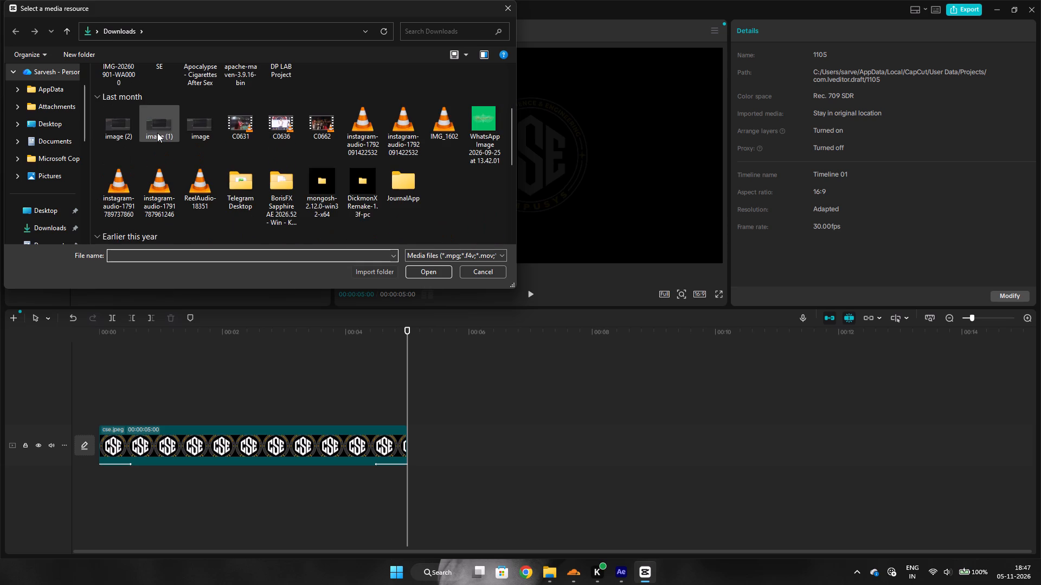
double_click(364, 133)
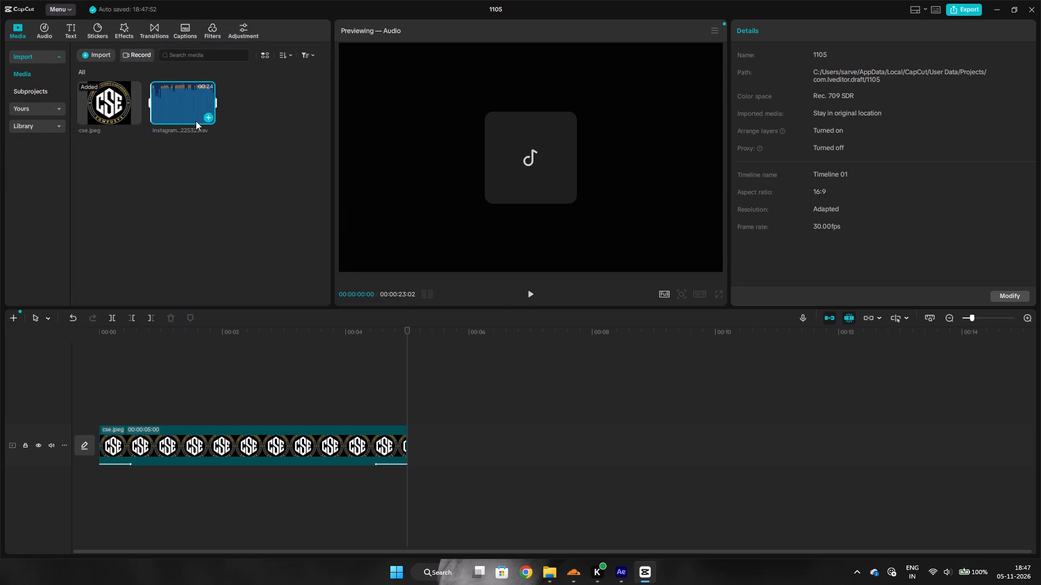
Preview the wav audio and place it on a track beneath the logo clip, starting at about 0.9 seconds.
click(534, 185)
click(530, 297)
drag(193, 121, 209, 191)
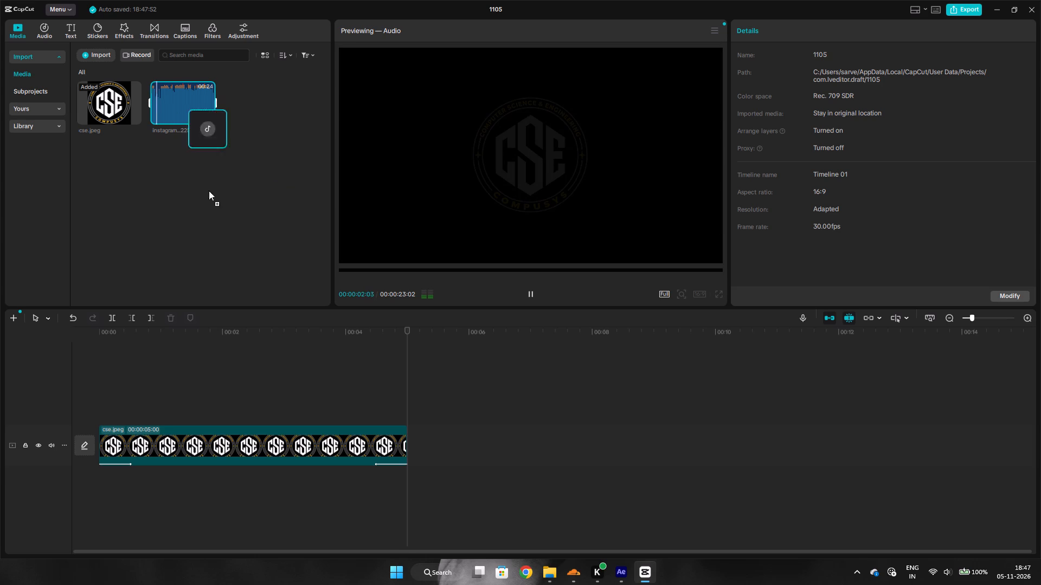
drag(209, 191, 152, 513)
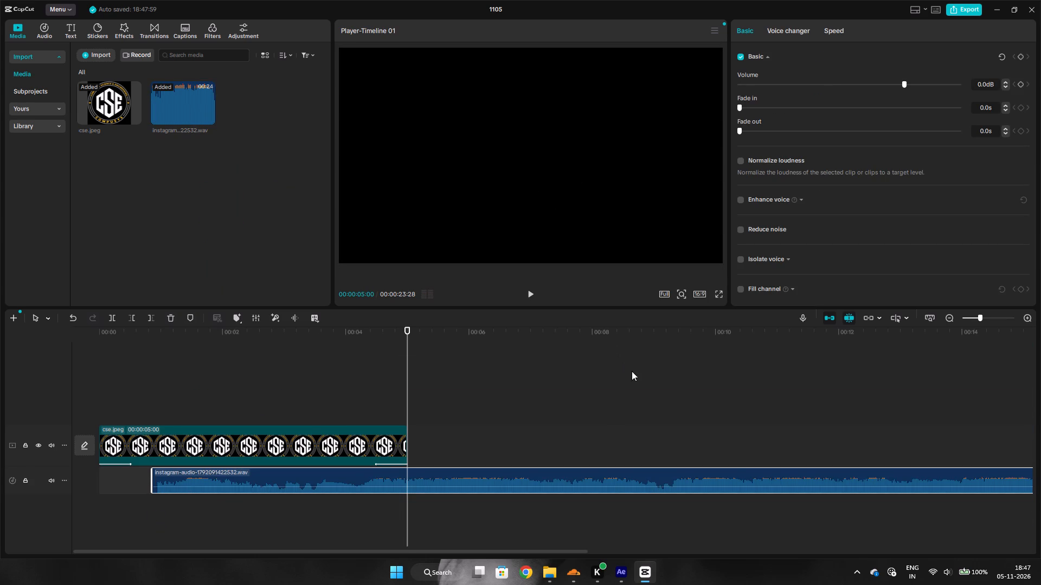
Listen to the closing section of the wav clip on the timeline, replaying it from about 20 seconds.
click(671, 385)
drag(674, 387, 1040, 302)
drag(935, 355, 1040, 374)
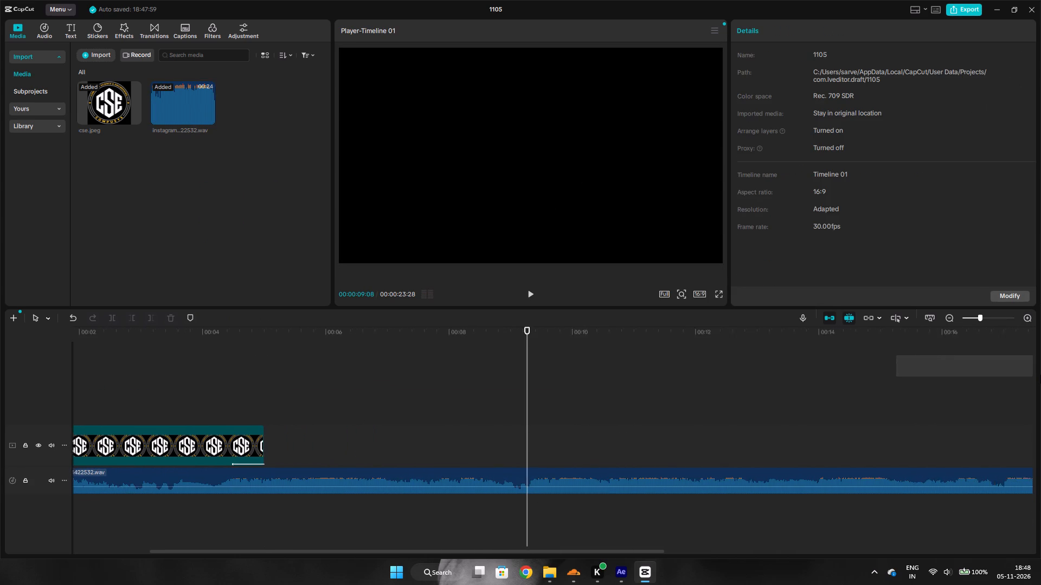
drag(1040, 374, 990, 389)
click(642, 406)
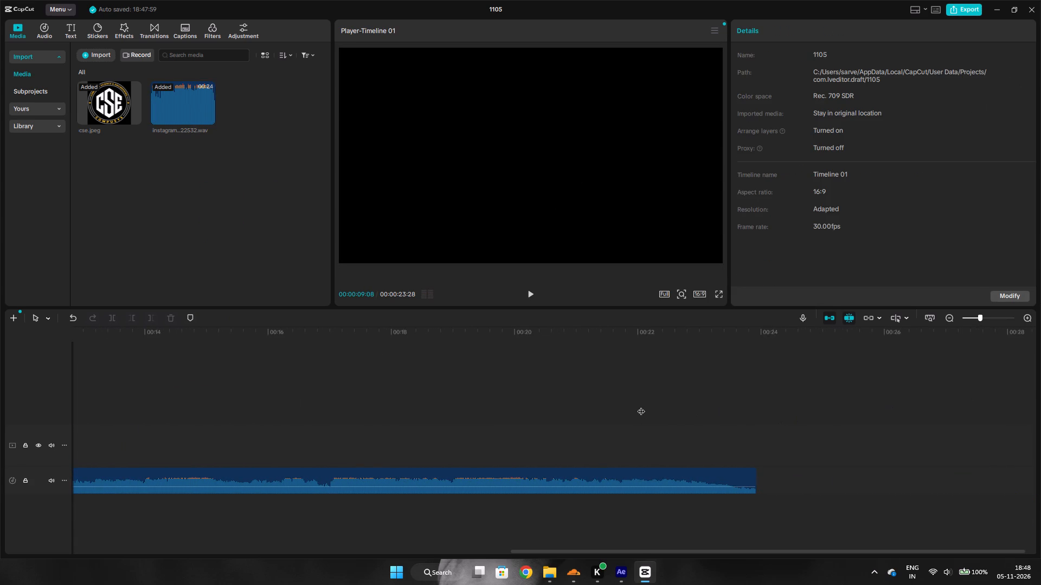
drag(636, 404, 516, 412)
click(512, 411)
key(space)
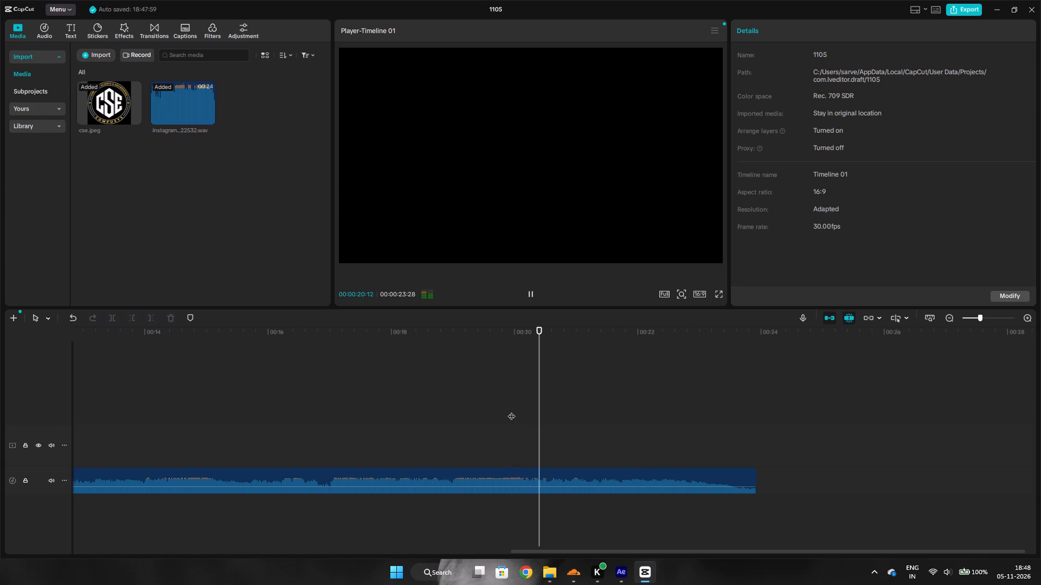
key(space)
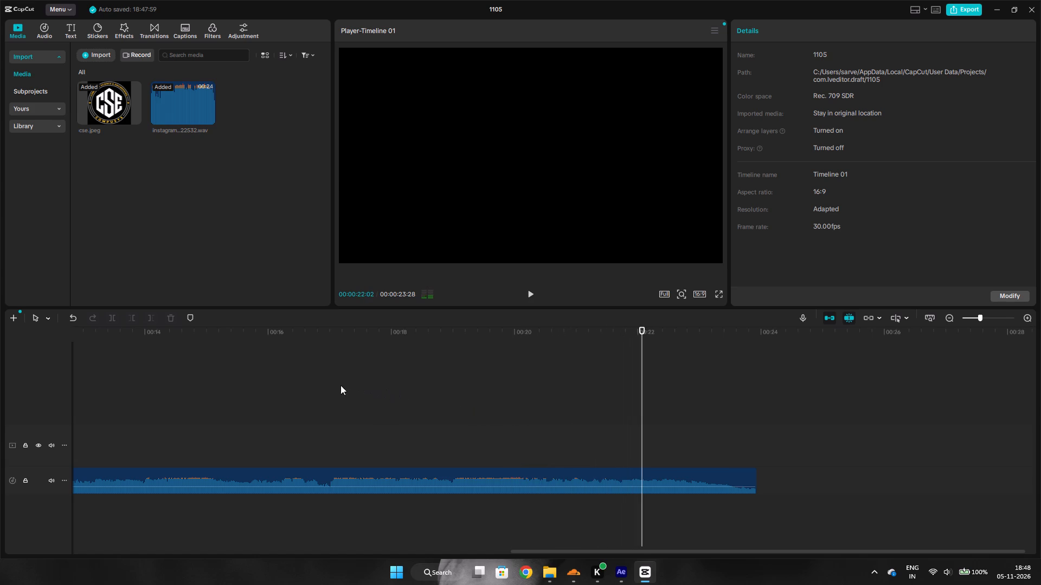
click(331, 383)
key(space)
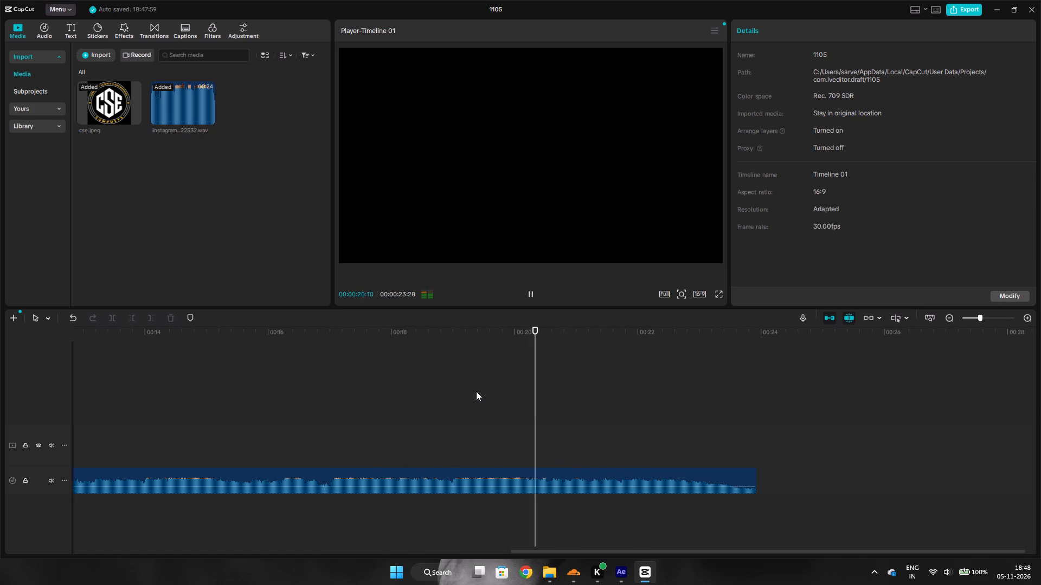
key(space)
key(space)
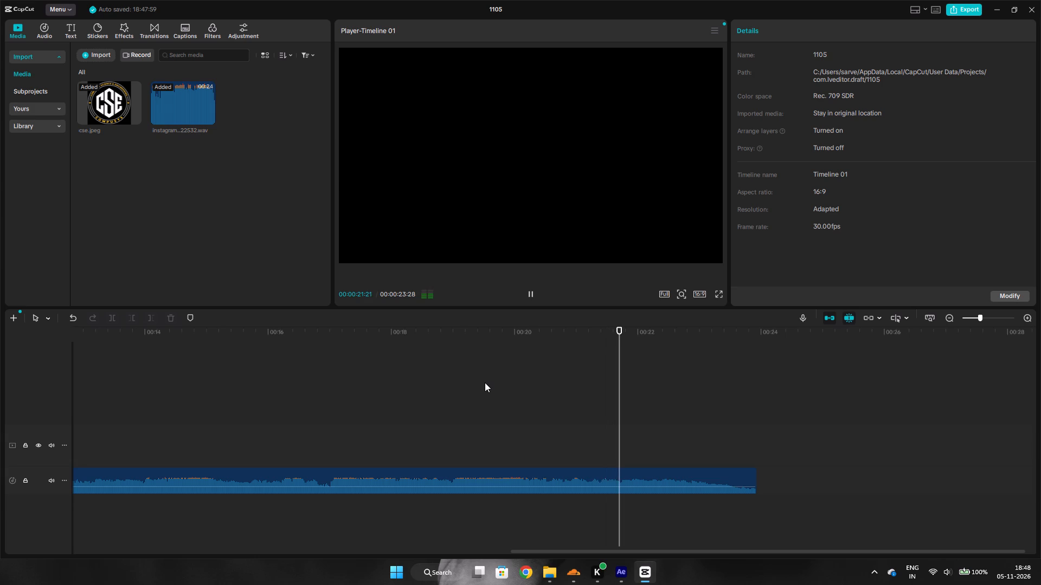
key(space)
Switch to After Effects and play the composition's ending from 0;00;19;18 and again from about 20.5 seconds to check its audio.
key(alt+Tab)
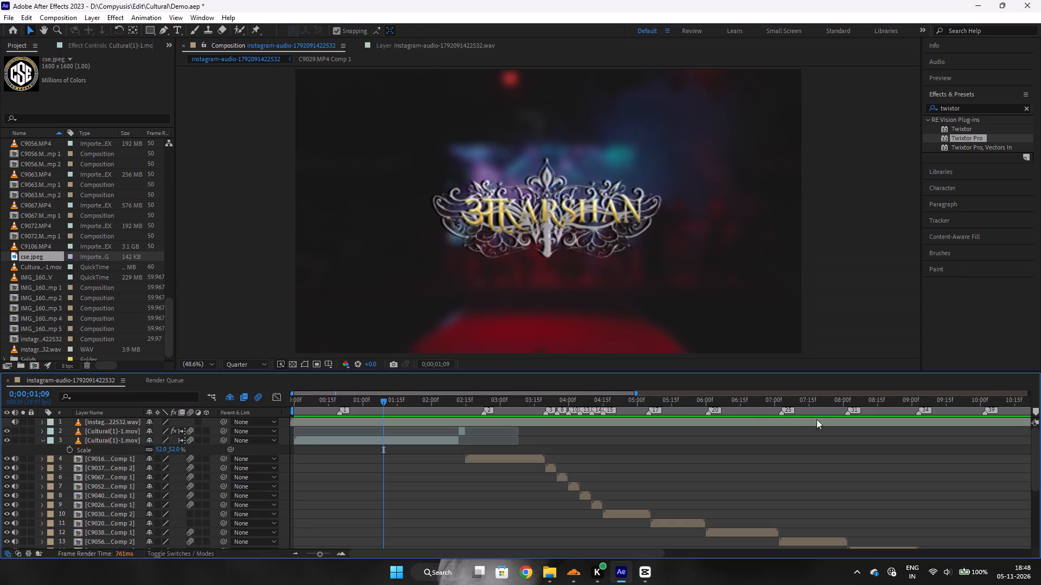
drag(871, 438, 1040, 432)
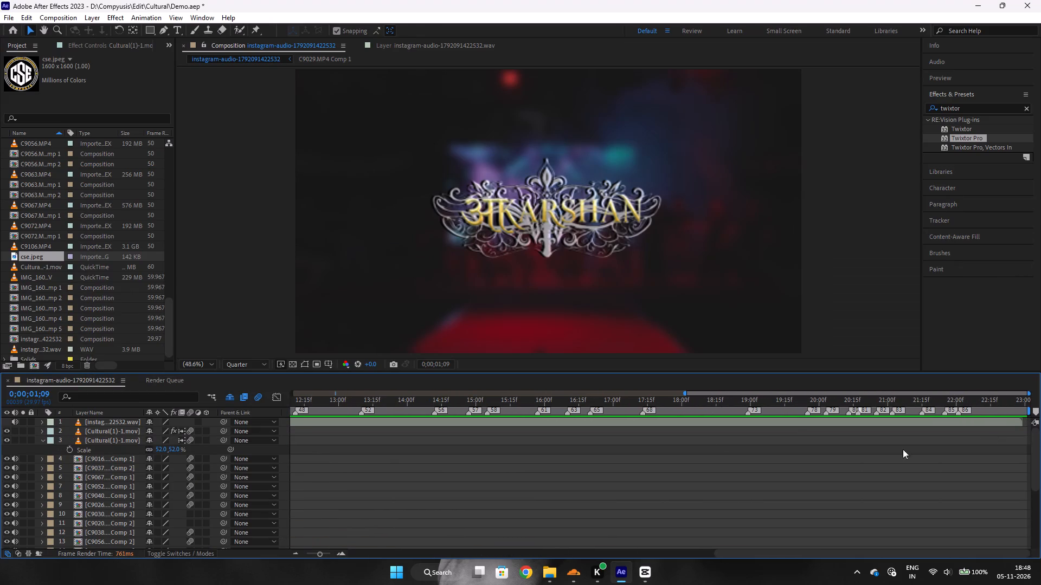
click(791, 408)
key(space)
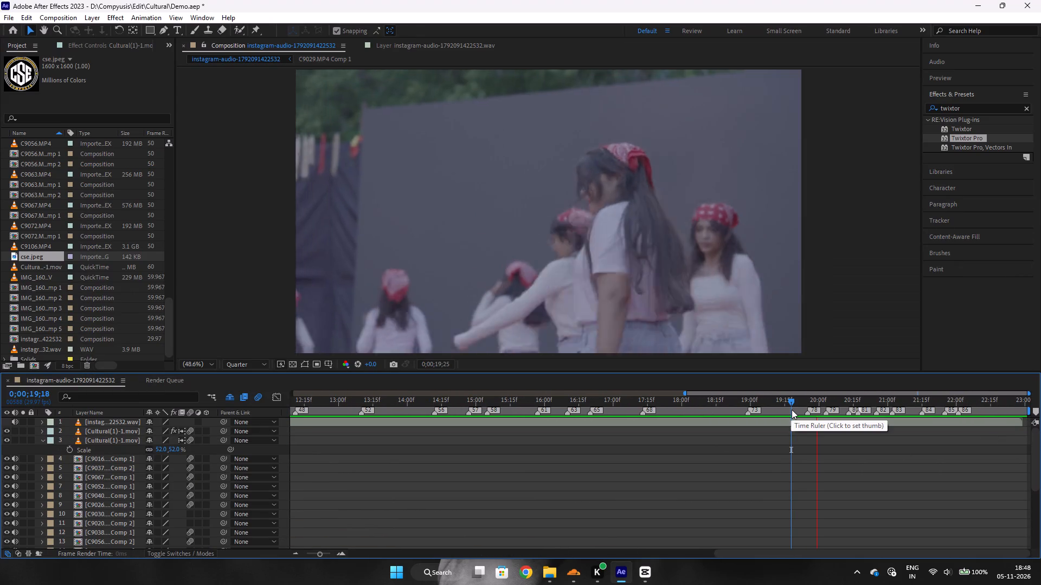
key(space)
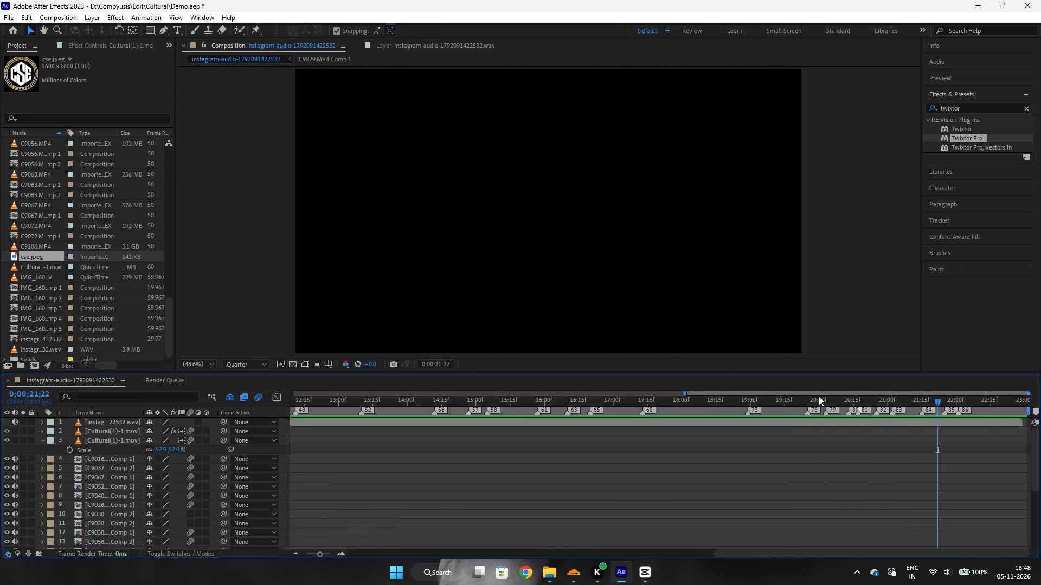
click(859, 401)
key(space)
key(space)
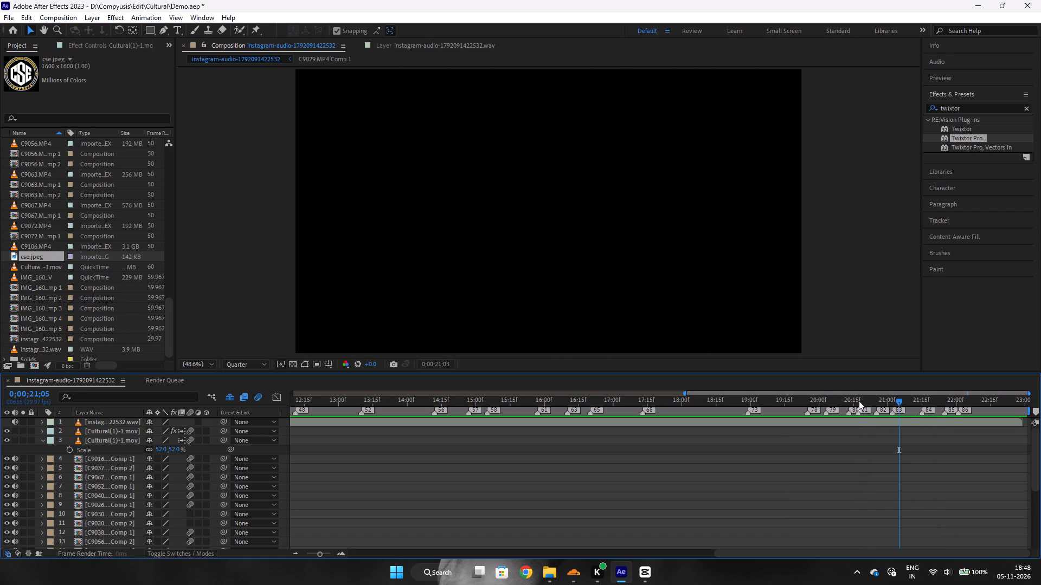
Switch to CapCut, split the wav clip at 00:00:22:01 and delete the section before the split.
key(alt+Tab)
click(536, 406)
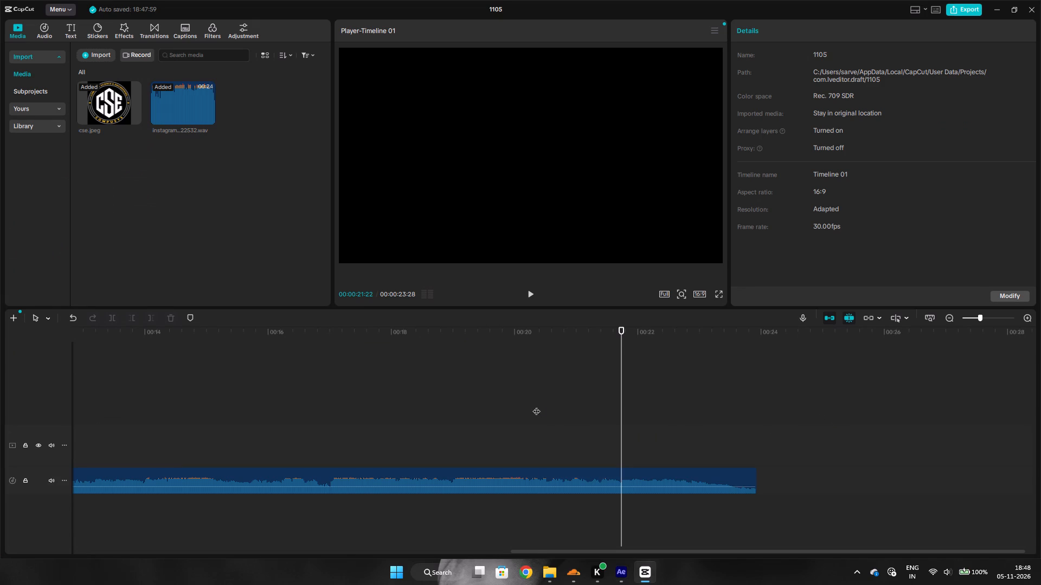
key(space)
key(space)
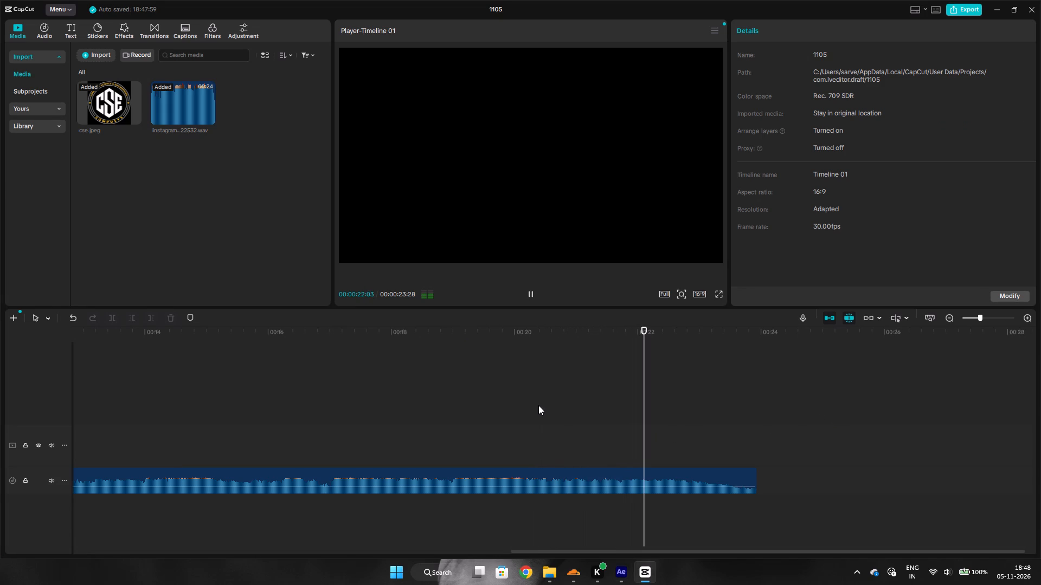
click(687, 483)
click(644, 454)
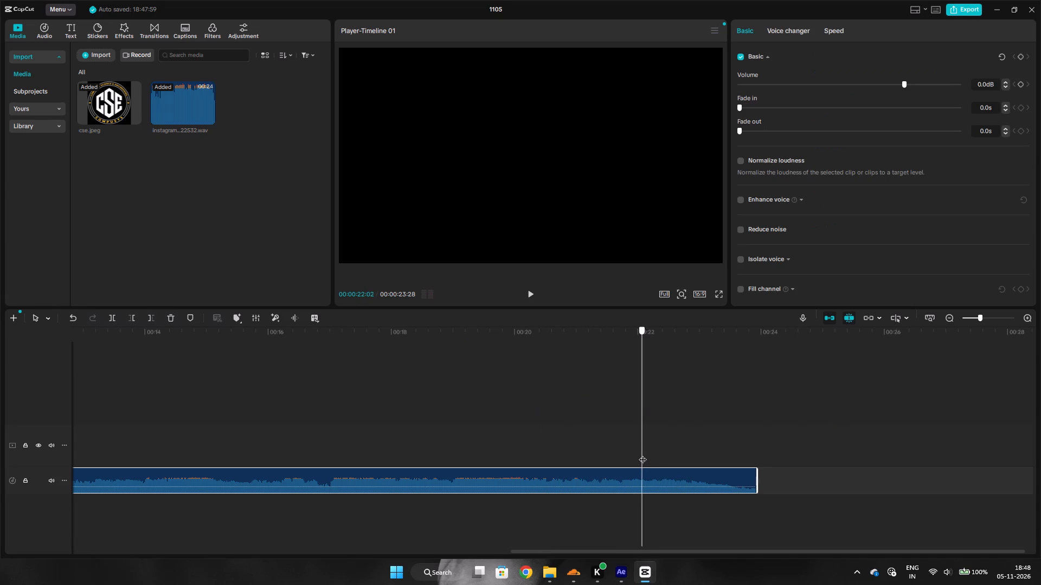
click(650, 476)
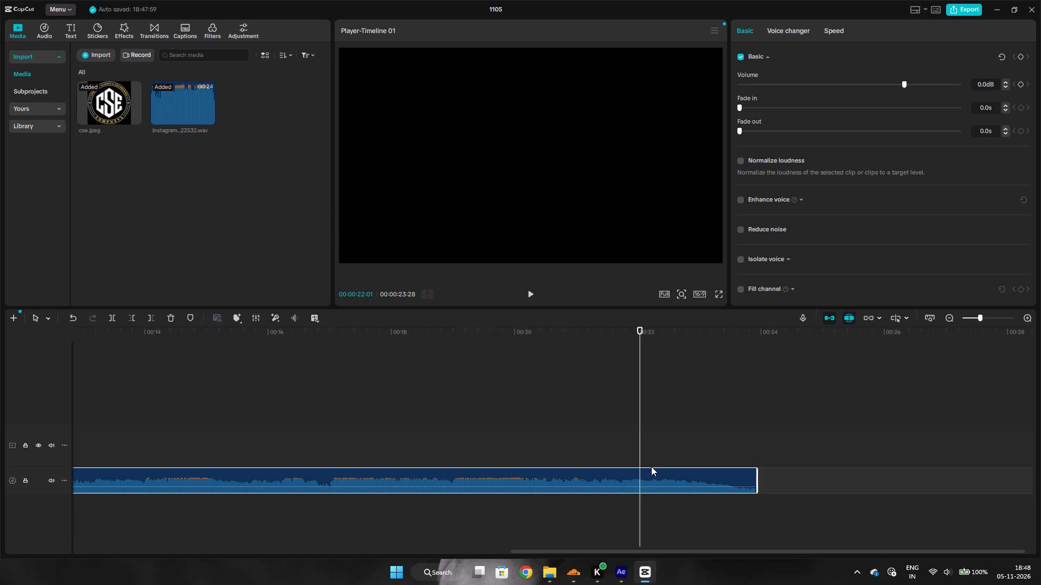
key(ctrl+b)
click(593, 479)
key(BackSpace)
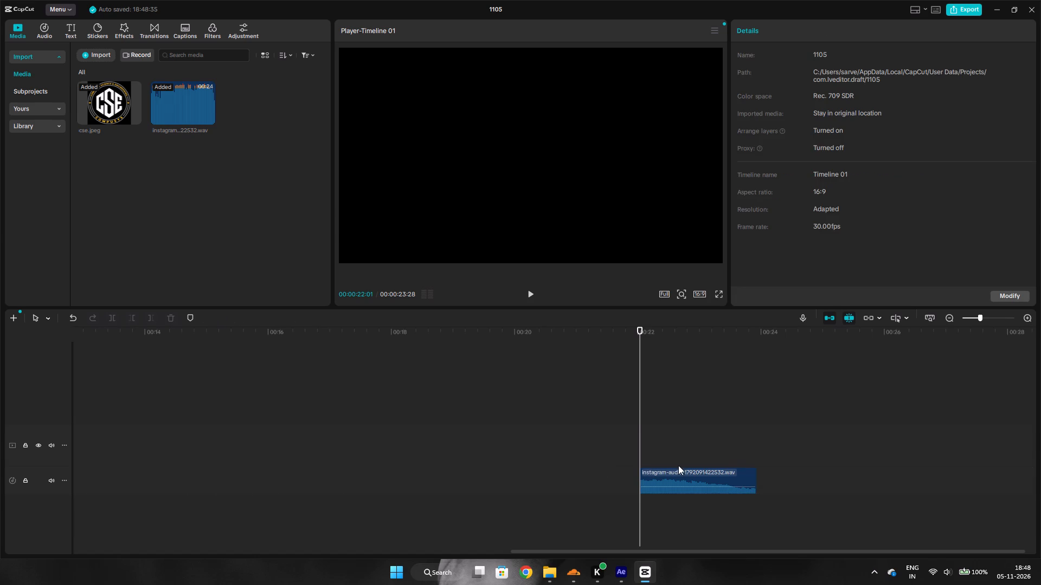
Move the remaining wav segment to the start of the timeline, directly beneath the logo clip.
drag(665, 479, 0, 532)
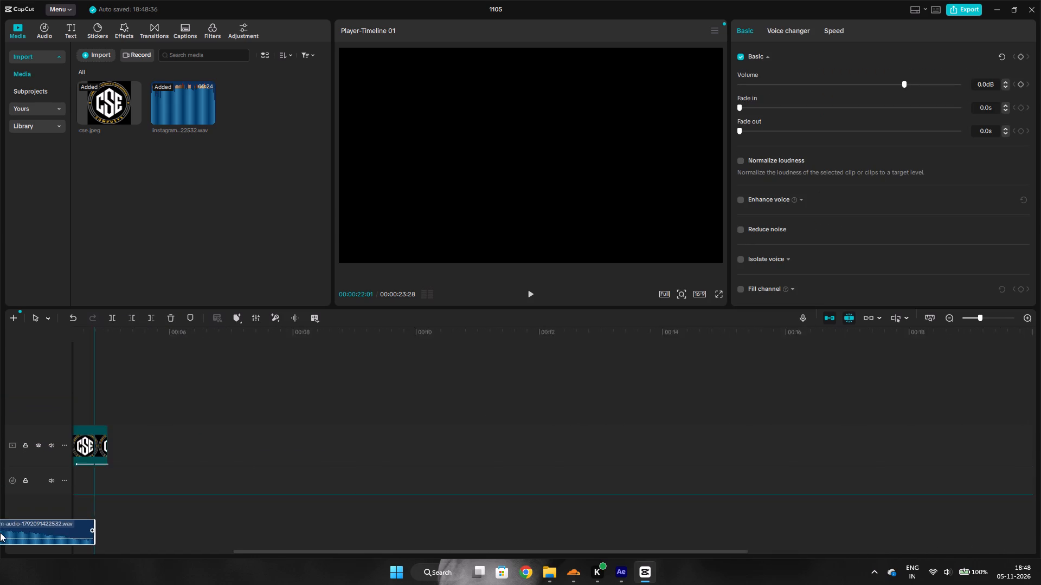
drag(0, 532, 82, 479)
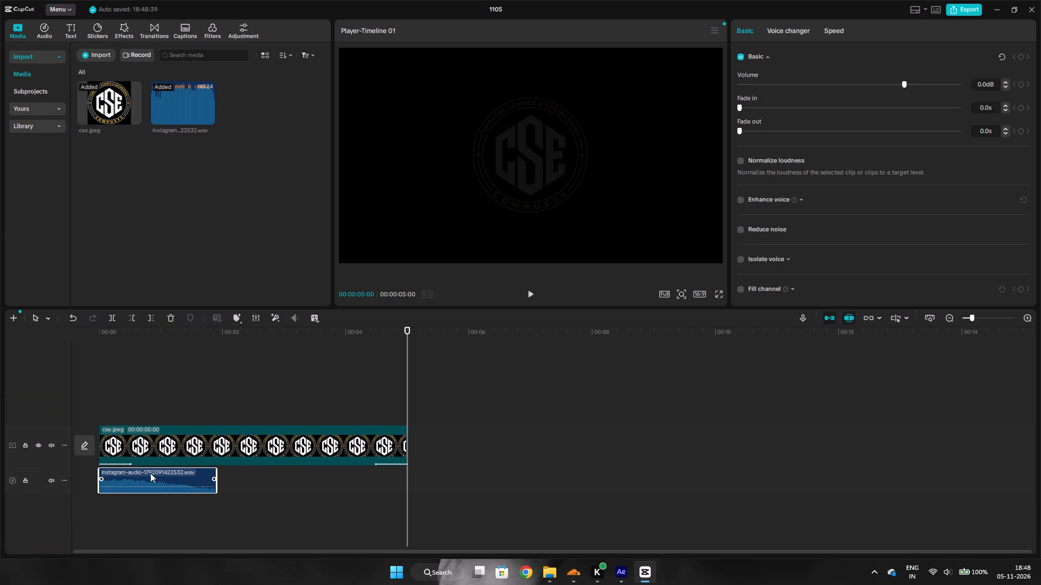
drag(136, 480, 148, 378)
drag(160, 478, 142, 475)
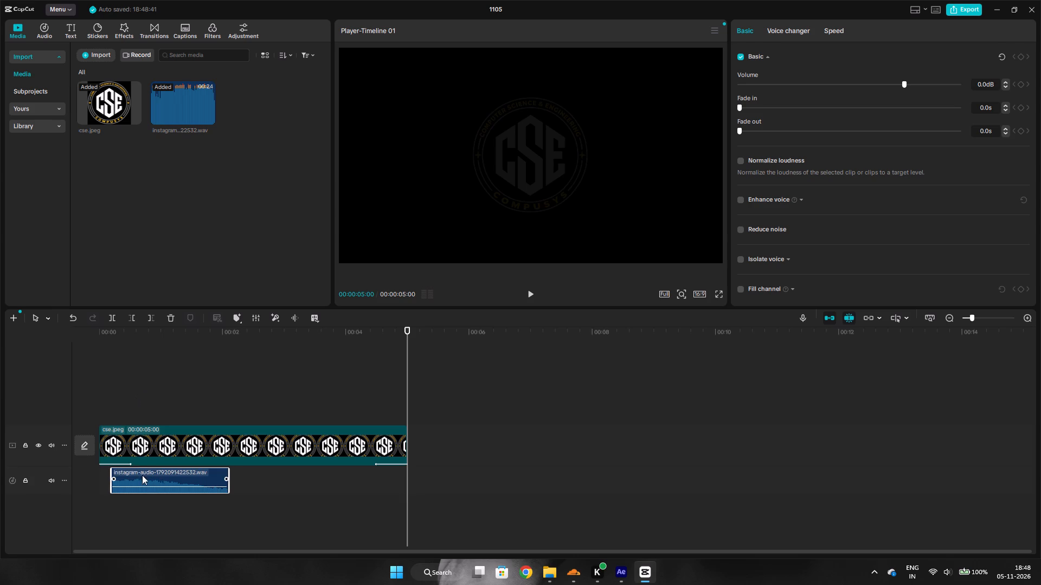
drag(142, 475, 101, 471)
click(117, 401)
drag(118, 401, 103, 404)
Trim the end of the cse.jpeg clip to a duration of 00:00:01:27, matching the end of the audio.
click(232, 435)
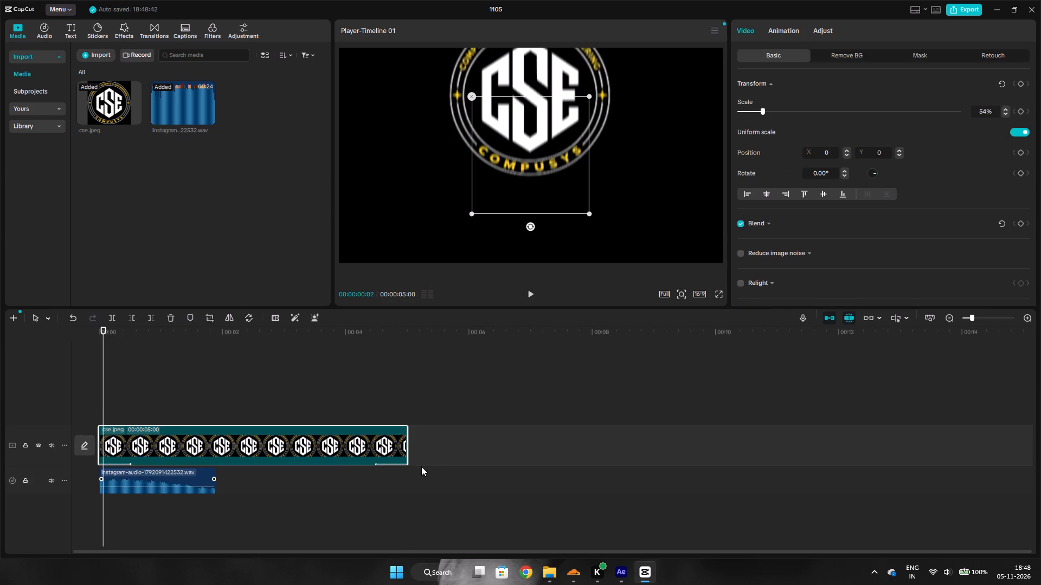
drag(409, 451, 216, 431)
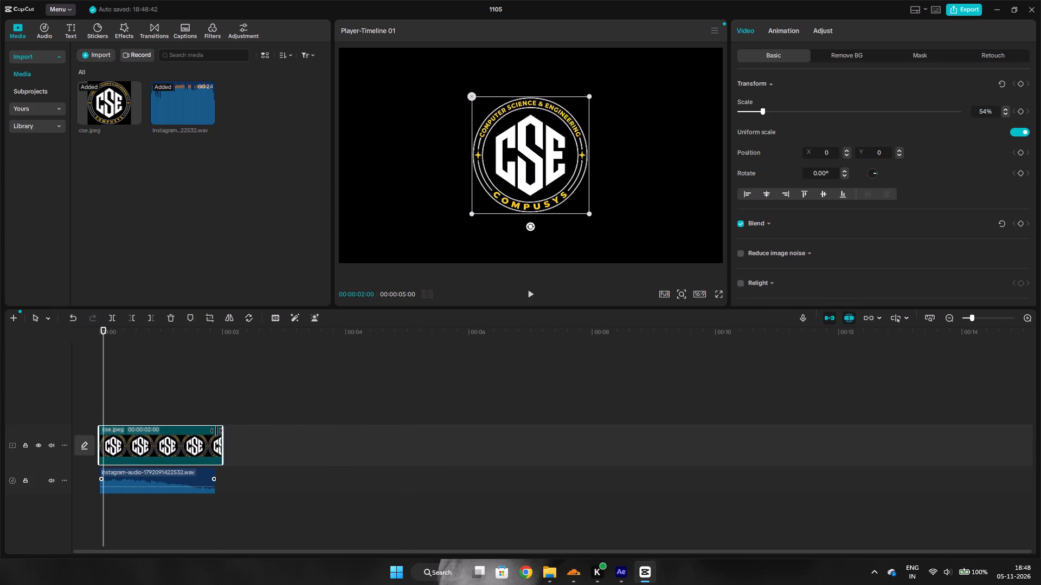
drag(216, 431, 213, 431)
scroll(520, 323, up, 4)
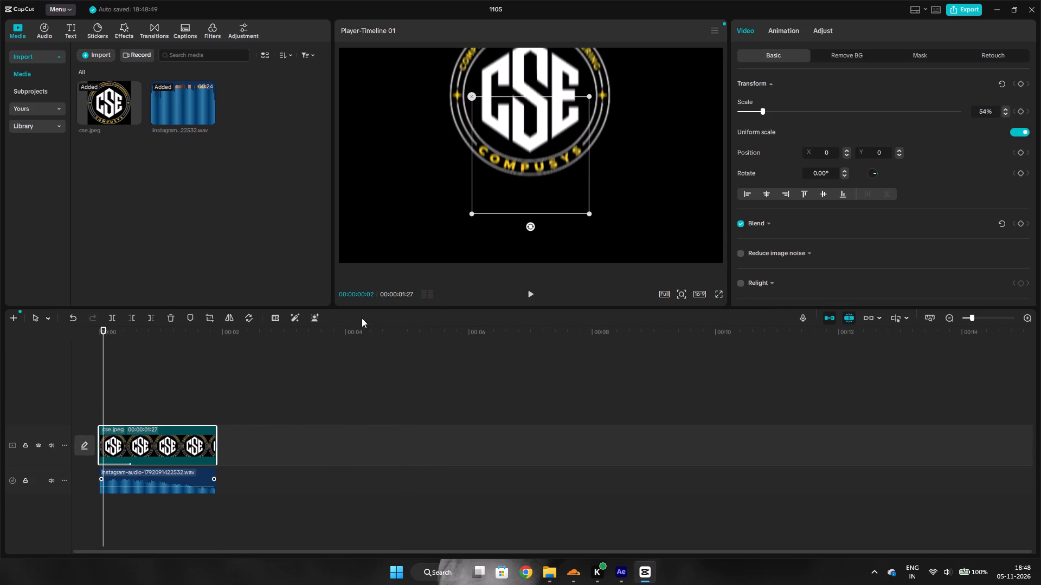
Play the logo clip with its audio from the beginning of the timeline to check the timing.
click(105, 385)
drag(105, 385, 74, 383)
key(space)
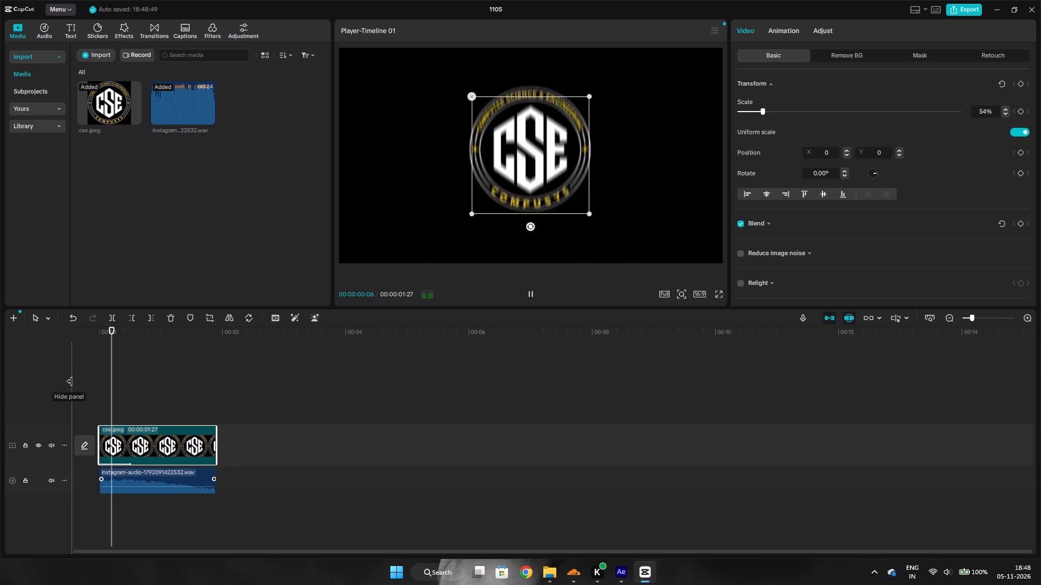
key(space)
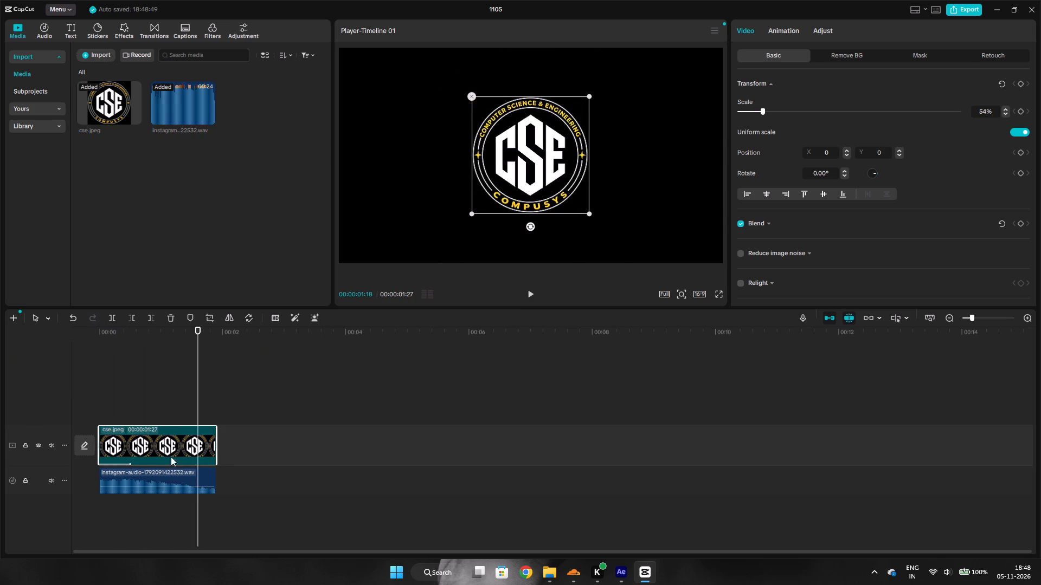
Replace the logo clip's entrance animation with Fade In, lasting 0.5 s.
click(178, 448)
click(787, 36)
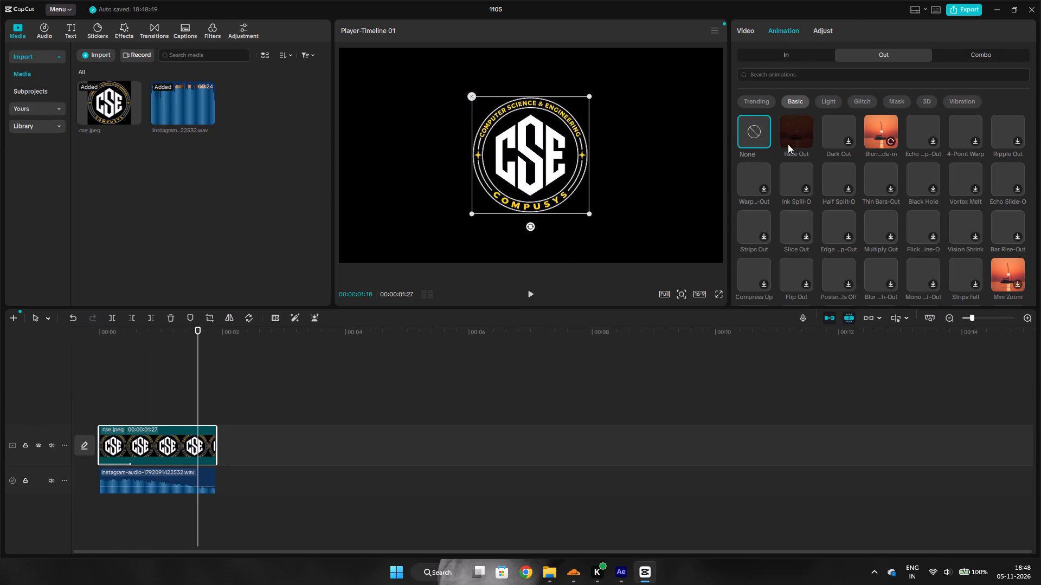
click(807, 56)
click(749, 131)
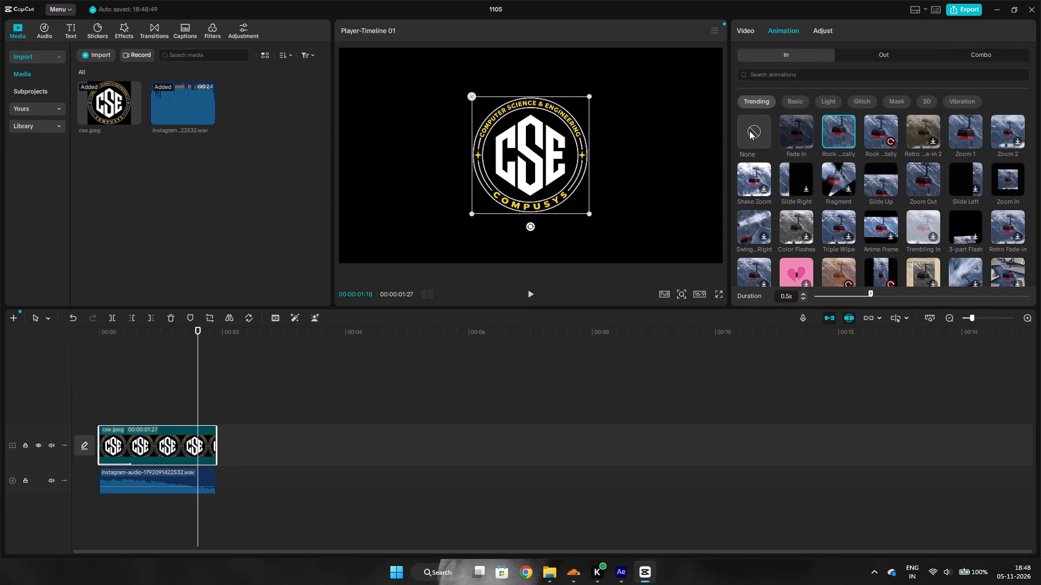
click(800, 131)
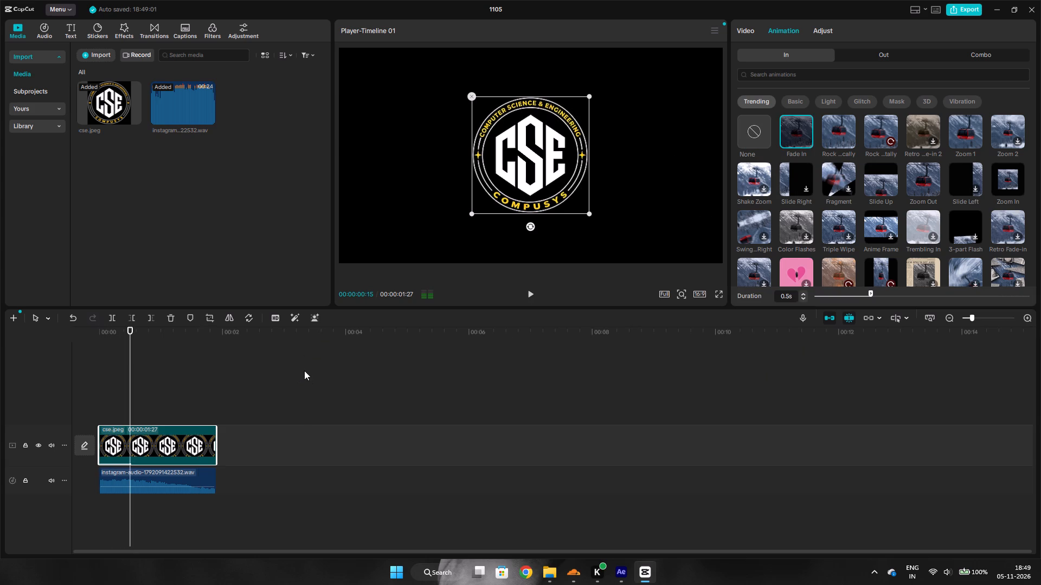
Move the CSE logo horizontally into the right half of the video frame, keeping its height level.
drag(518, 173, 617, 172)
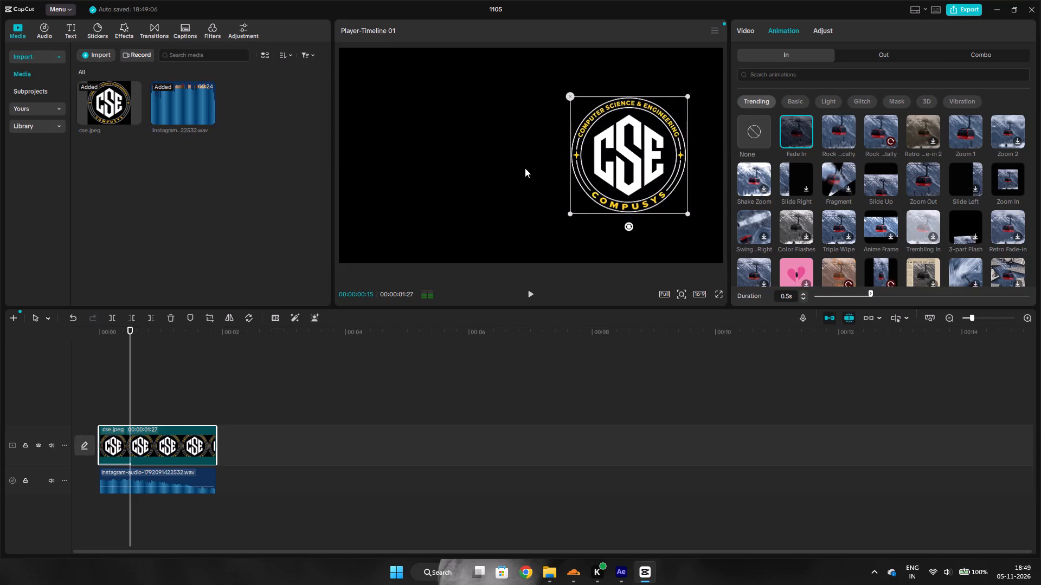
Search Windows for the WhatsApp app.
text(wha)
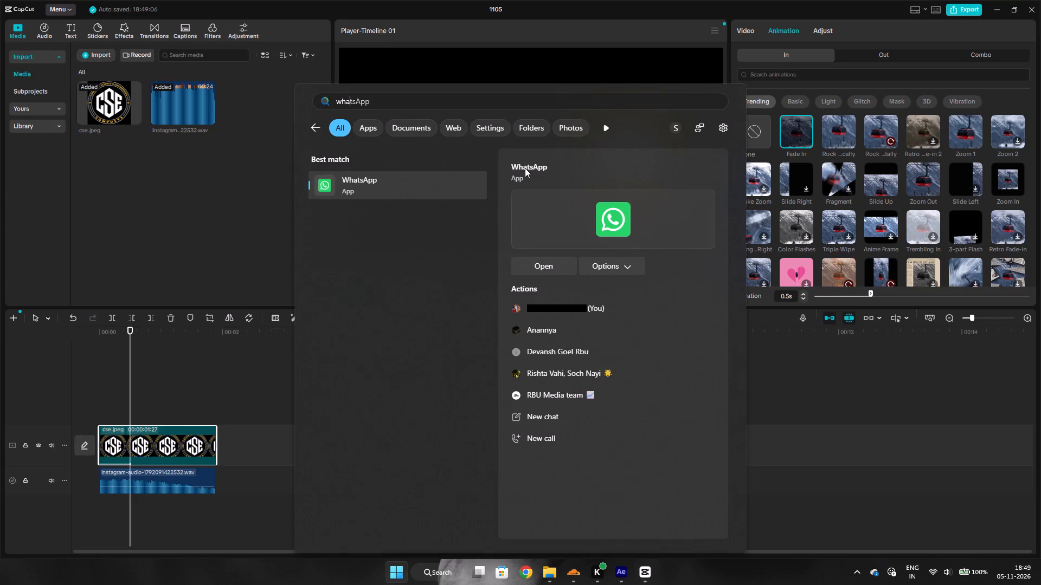
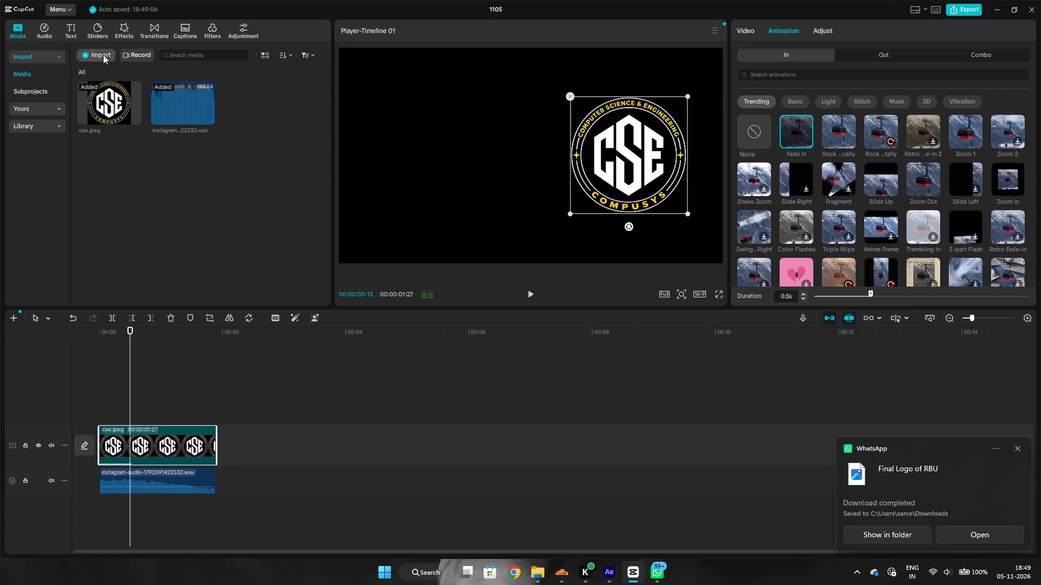
Import Final Logo of RBU.png from Downloads and place it on a new track above the CSE logo clip.
click(103, 55)
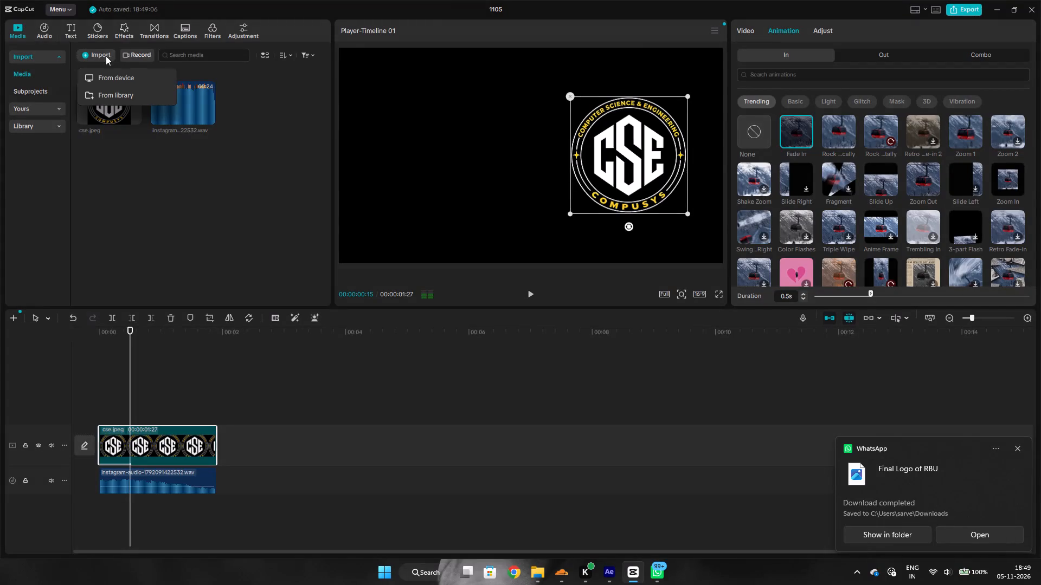
click(118, 82)
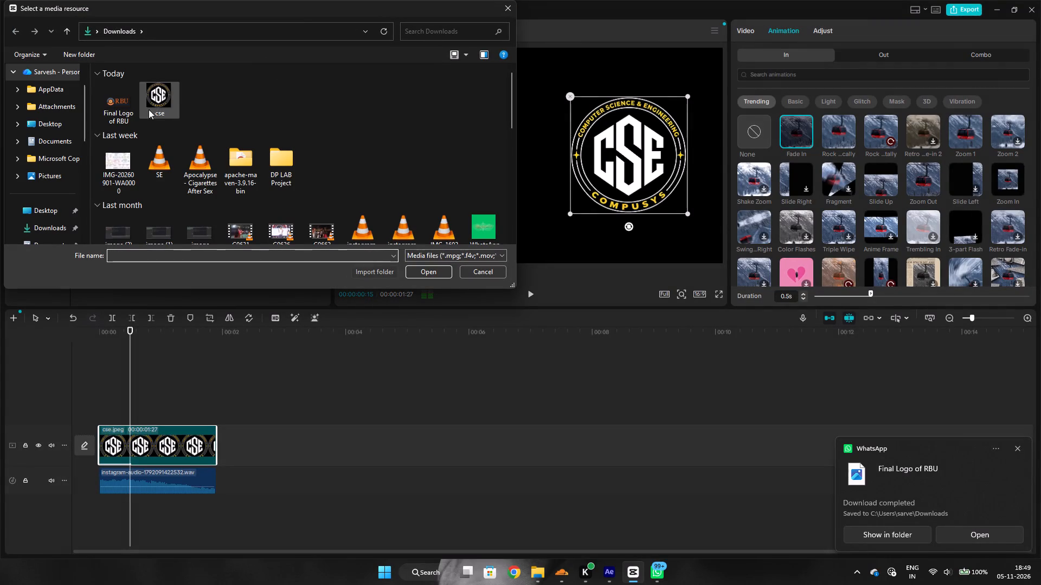
click(157, 106)
double_click(131, 106)
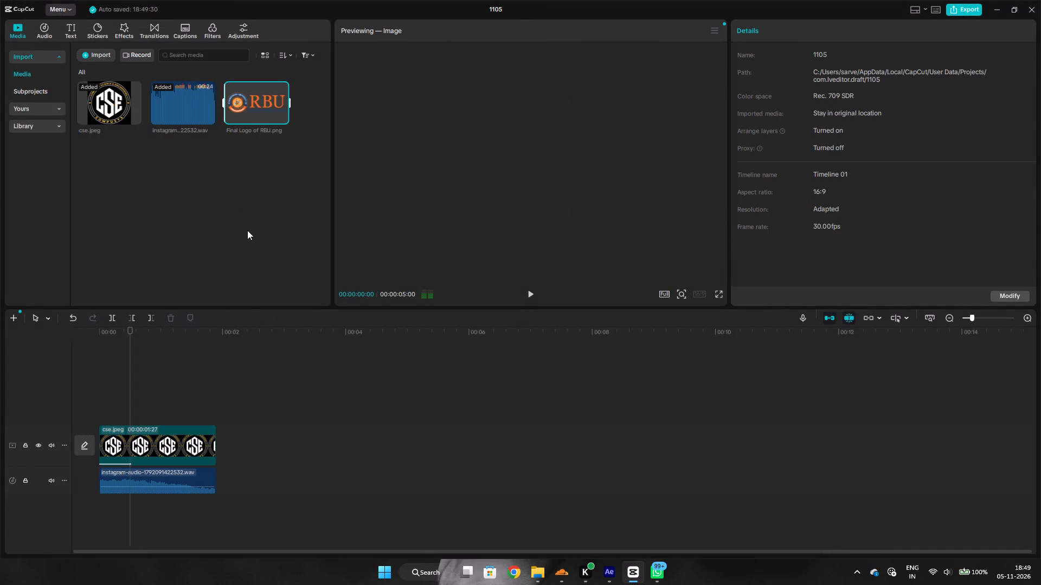
drag(256, 108, 240, 450)
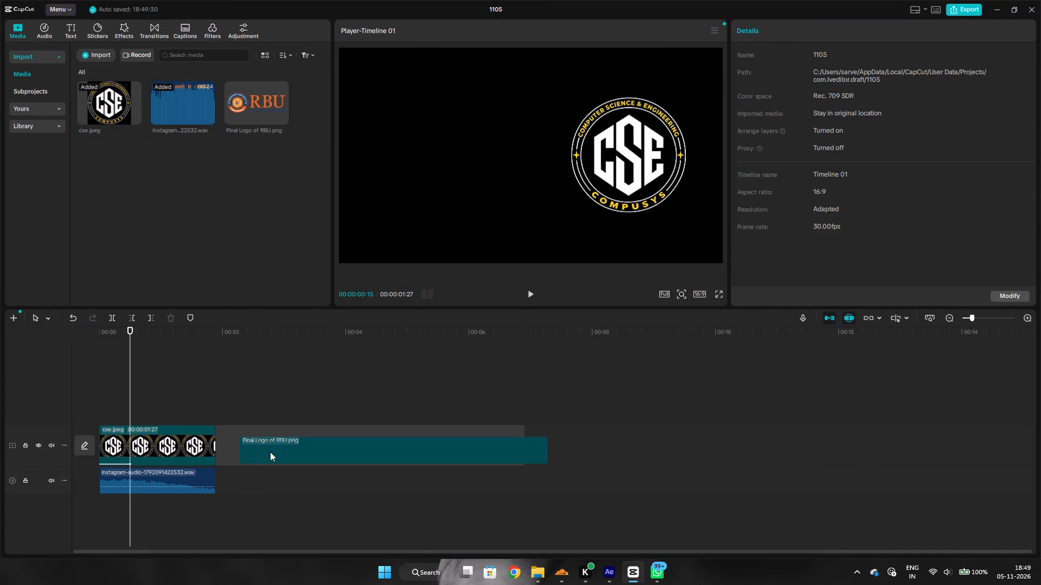
drag(273, 440, 162, 402)
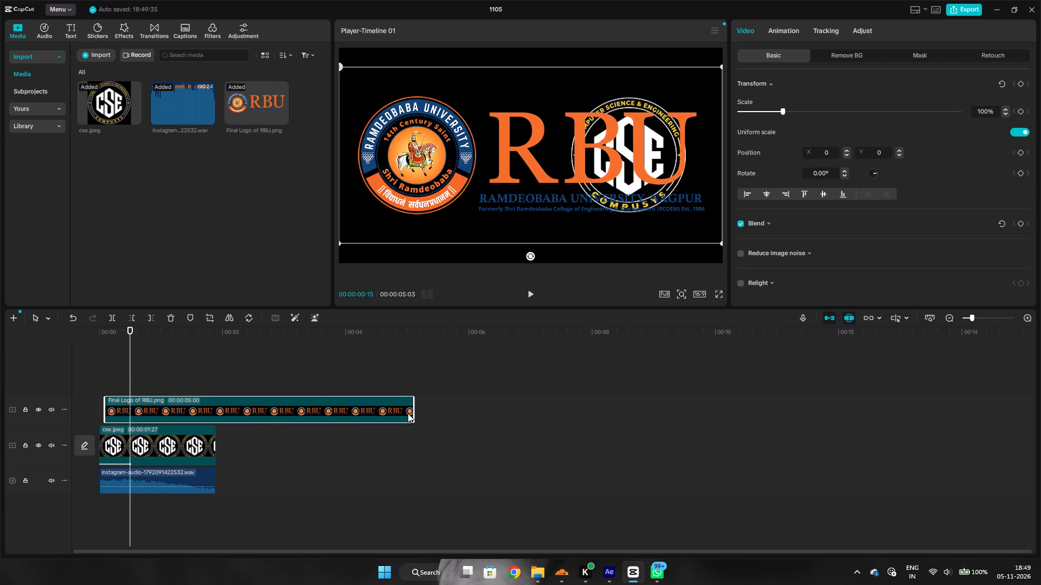
Trim the RBU logo clip to 00:00:01:26 so its start and end line up with the CSE logo clip.
drag(413, 414, 216, 422)
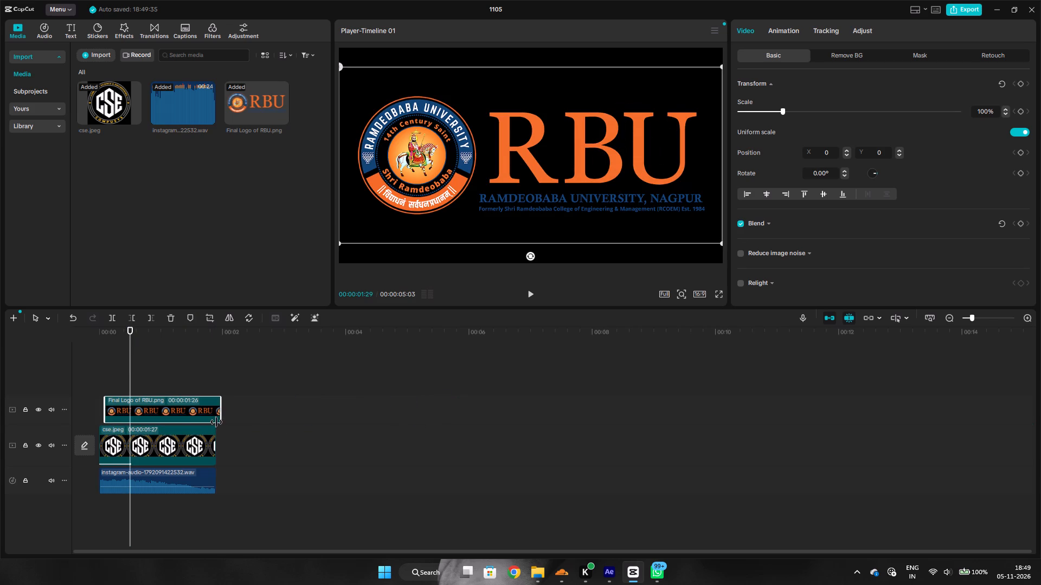
drag(216, 422, 209, 420)
drag(212, 415, 214, 415)
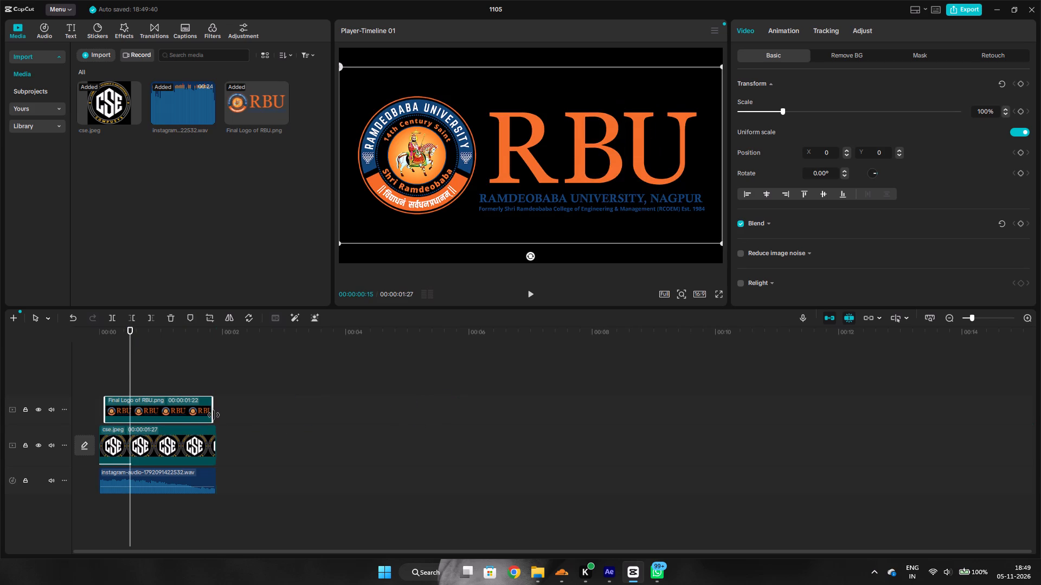
drag(214, 415, 217, 416)
click(217, 416)
drag(219, 415, 210, 417)
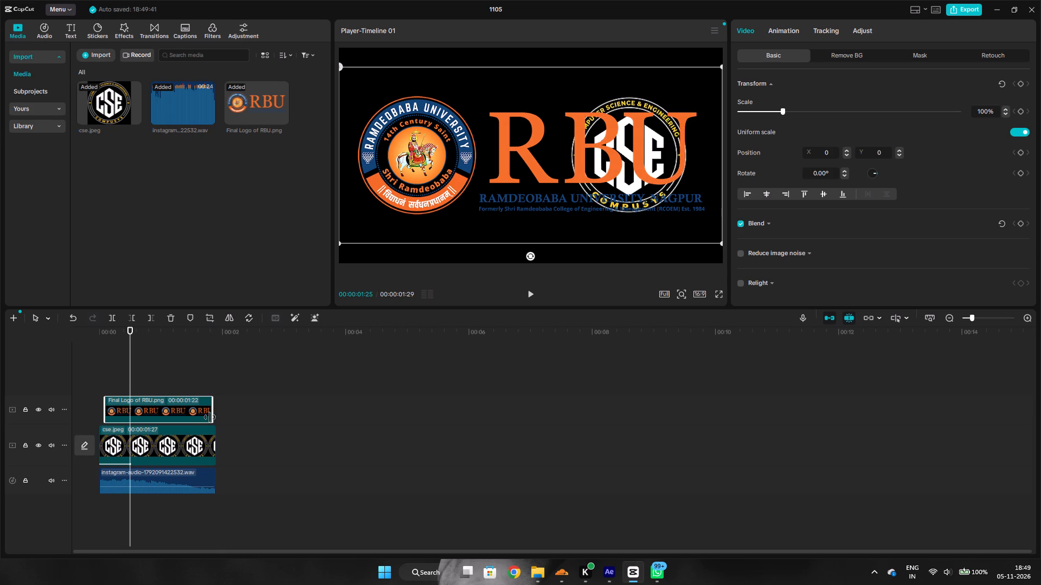
drag(210, 417, 213, 418)
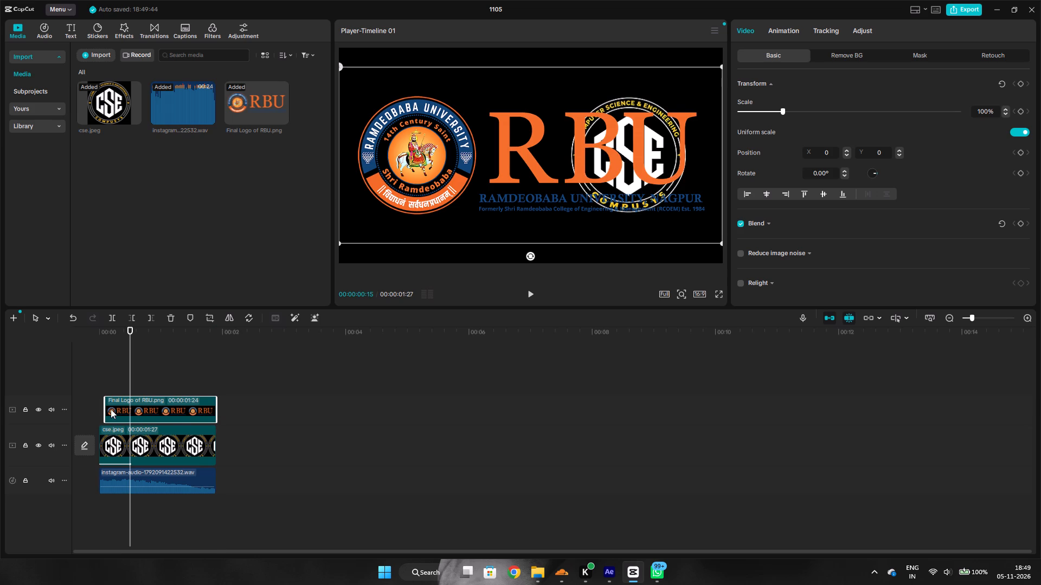
click(106, 406)
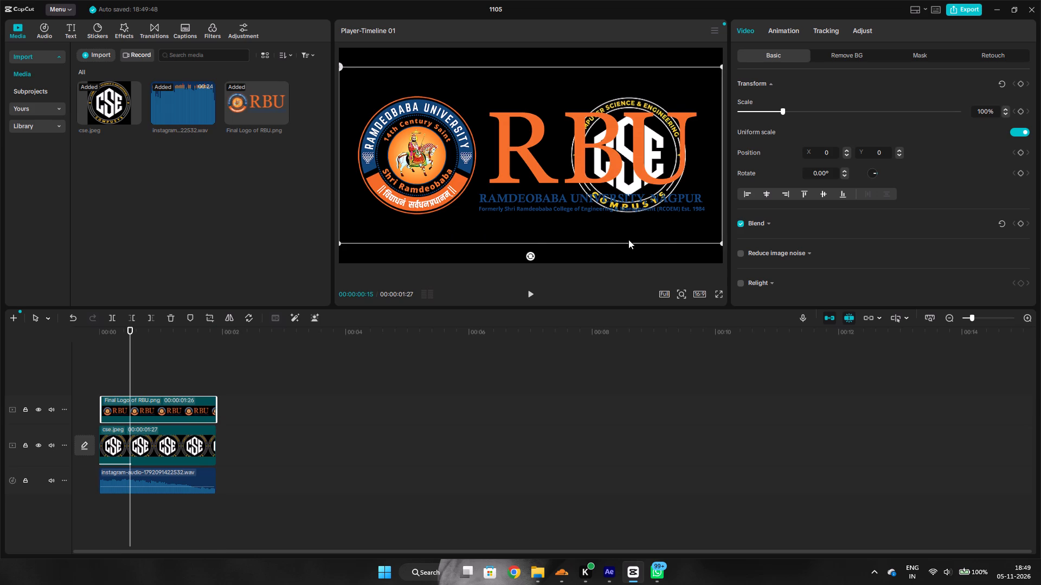
Scale the RBU logo to 47% and place it in the frame's left half at X -805, Y 0.
drag(671, 223, 628, 219)
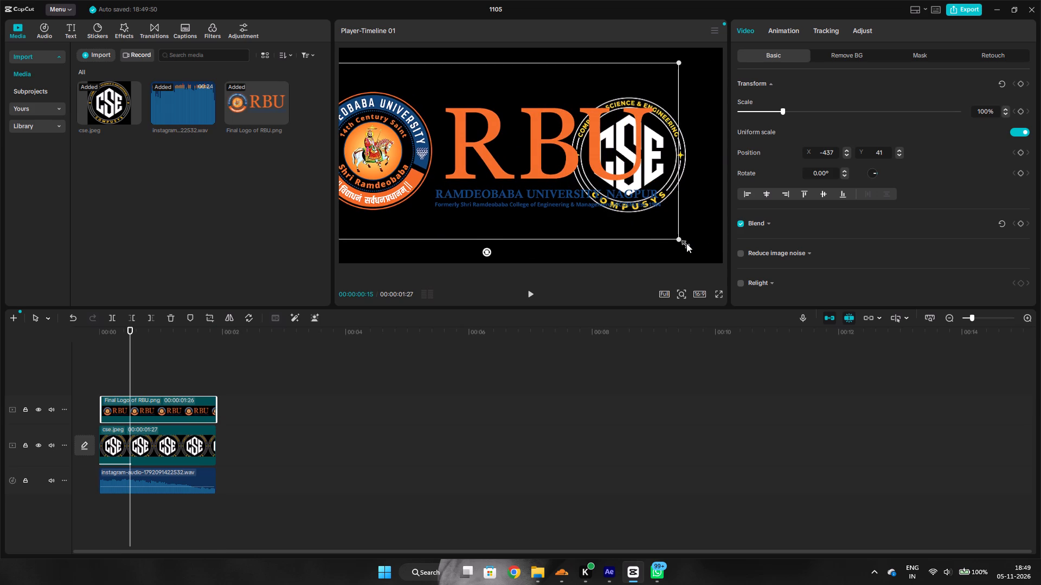
click(672, 239)
drag(678, 238, 548, 213)
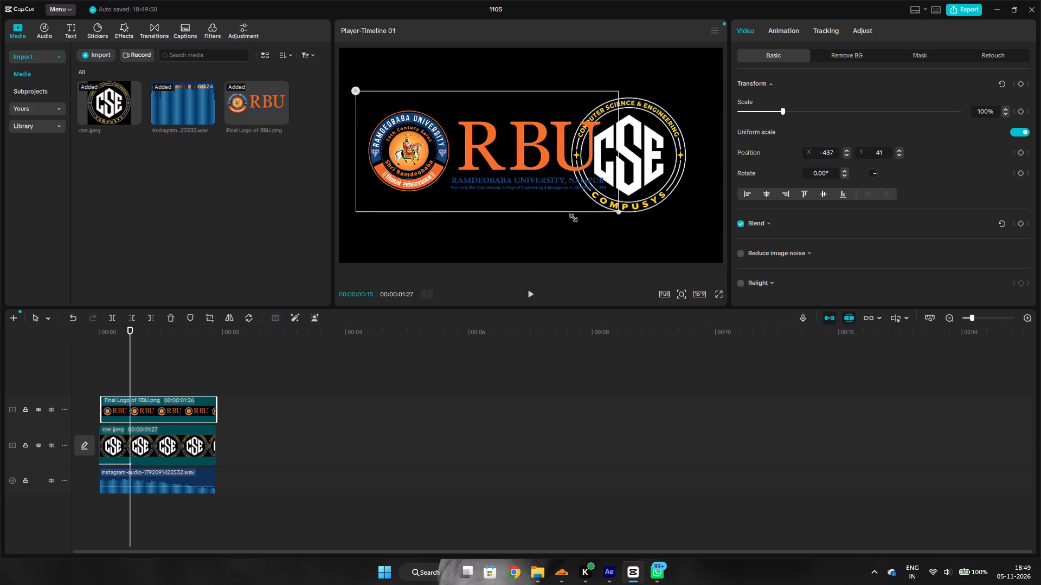
drag(548, 213, 502, 206)
drag(502, 183, 463, 193)
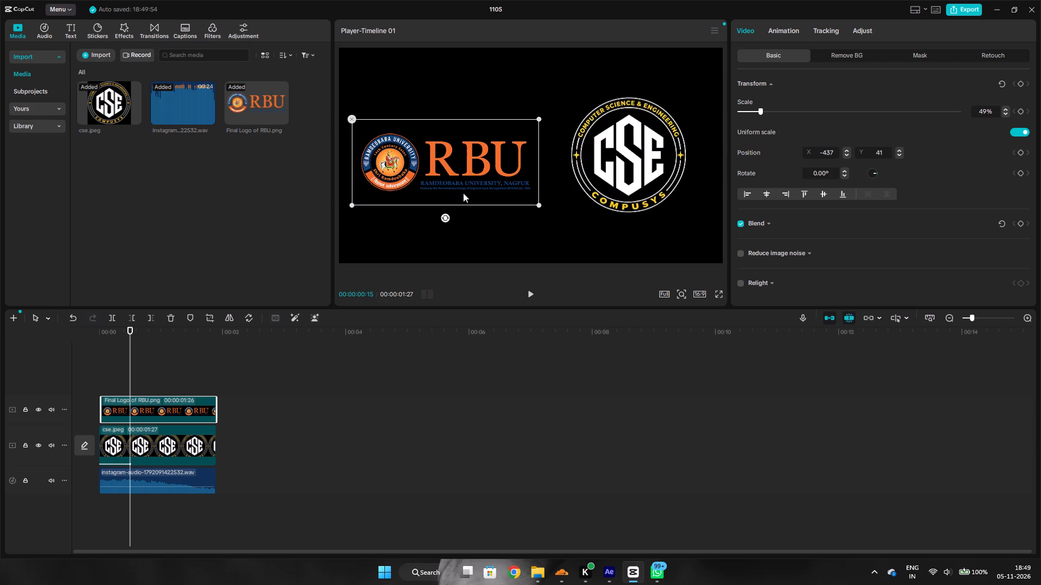
drag(463, 193, 465, 187)
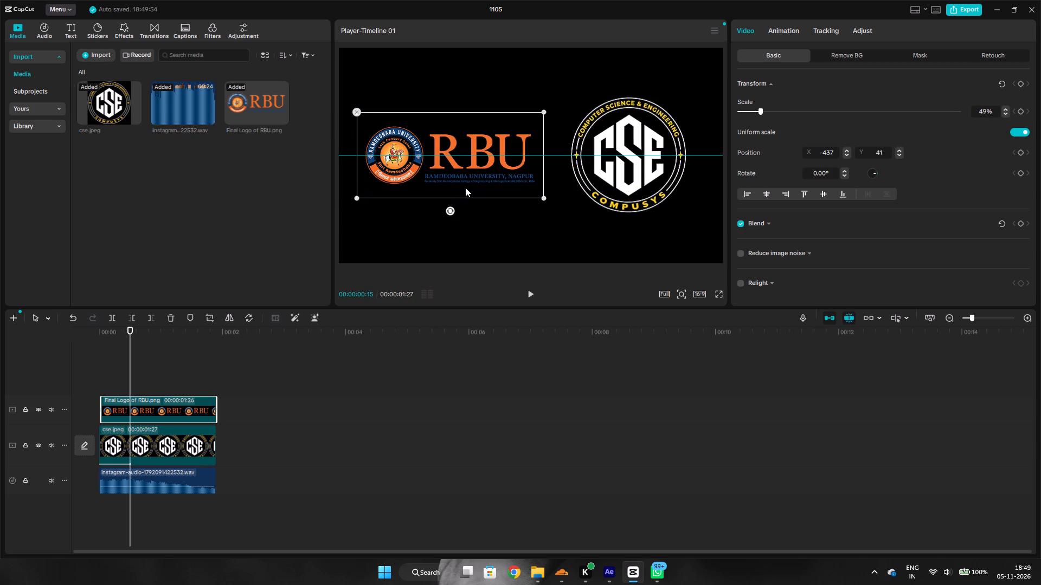
drag(465, 187, 465, 187)
click(543, 217)
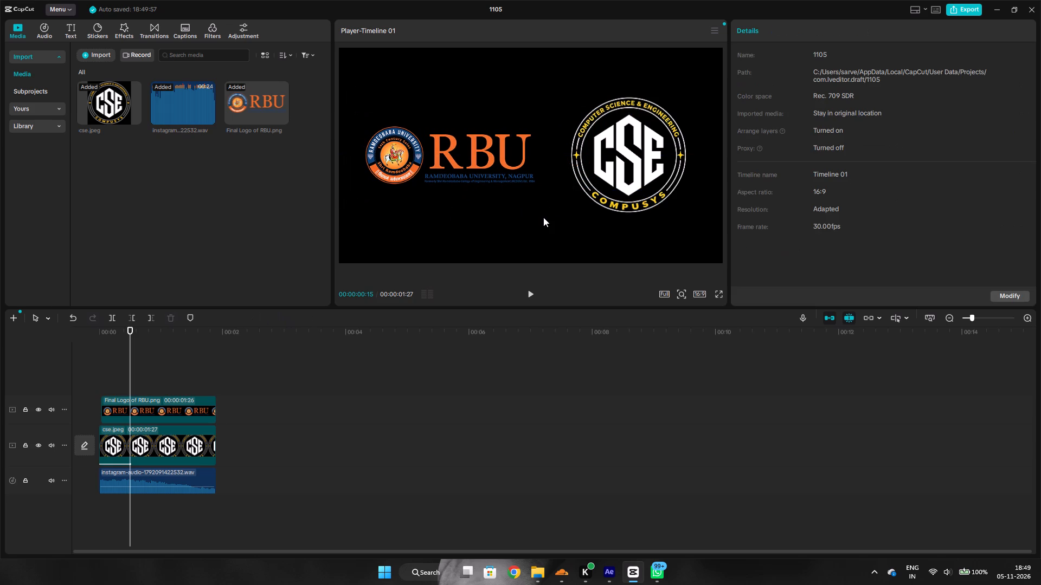
click(494, 183)
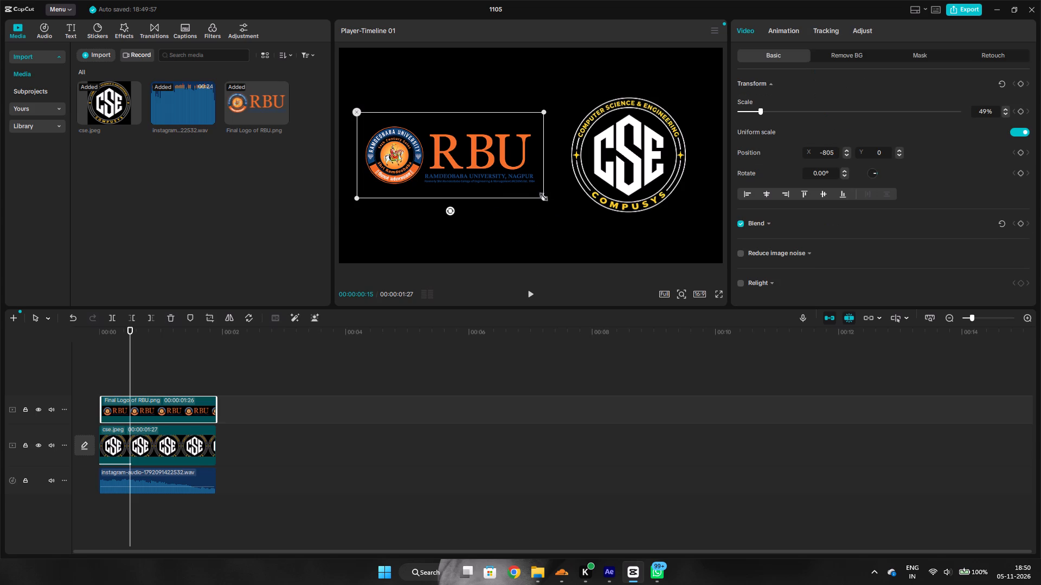
drag(541, 195, 534, 197)
click(531, 219)
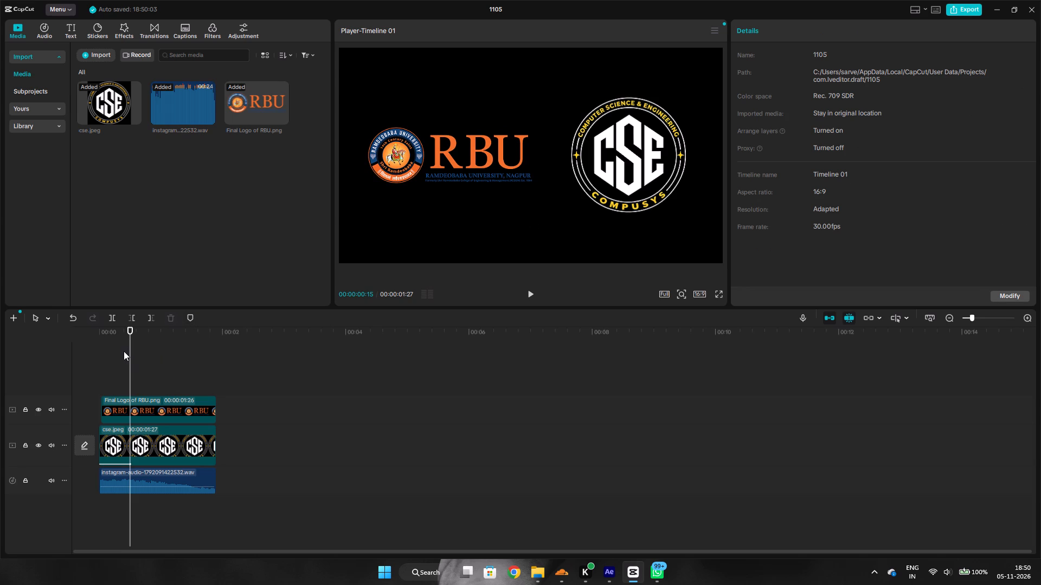
Play the timeline from the beginning to check how the two logos come in.
drag(133, 360, 68, 367)
key(space)
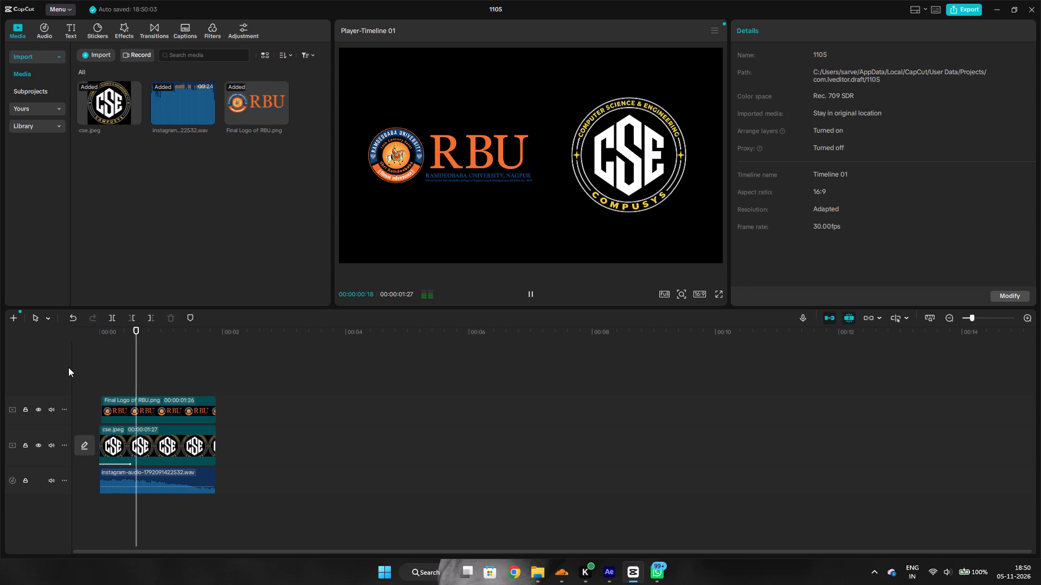
key(space)
Swap the two logos, placing CSE in the frame's left half at X -1039 and RBU in the right half at X 908, both at Y 0.
click(158, 413)
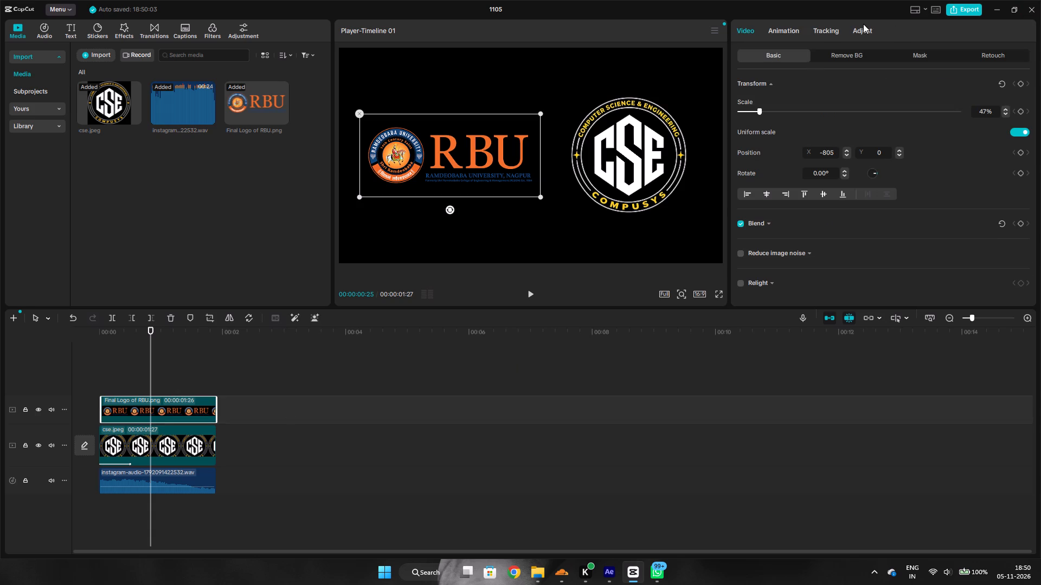
drag(462, 158, 708, 159)
click(587, 149)
drag(587, 149, 367, 149)
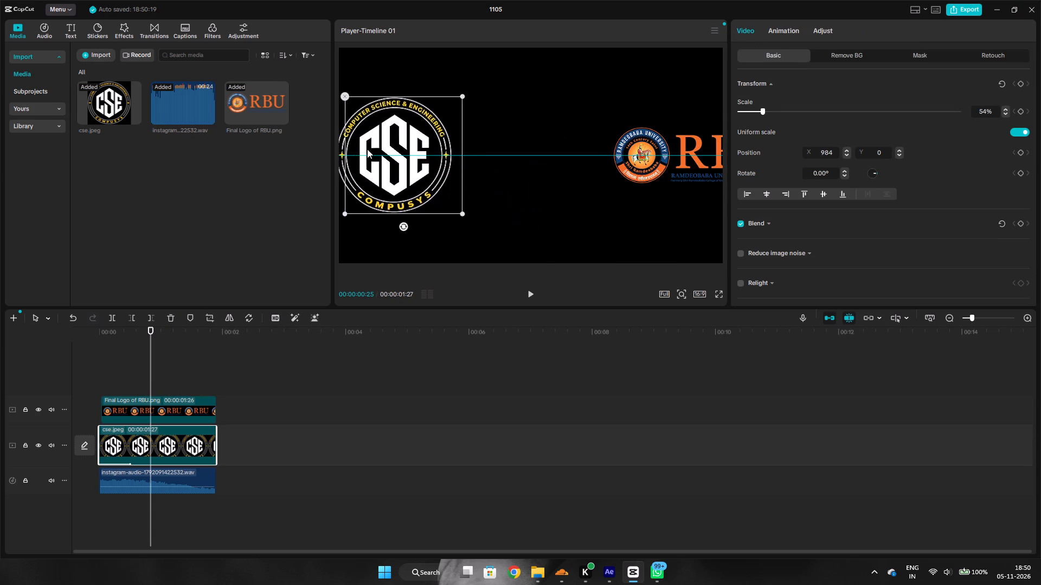
drag(367, 149, 381, 149)
drag(687, 162, 614, 166)
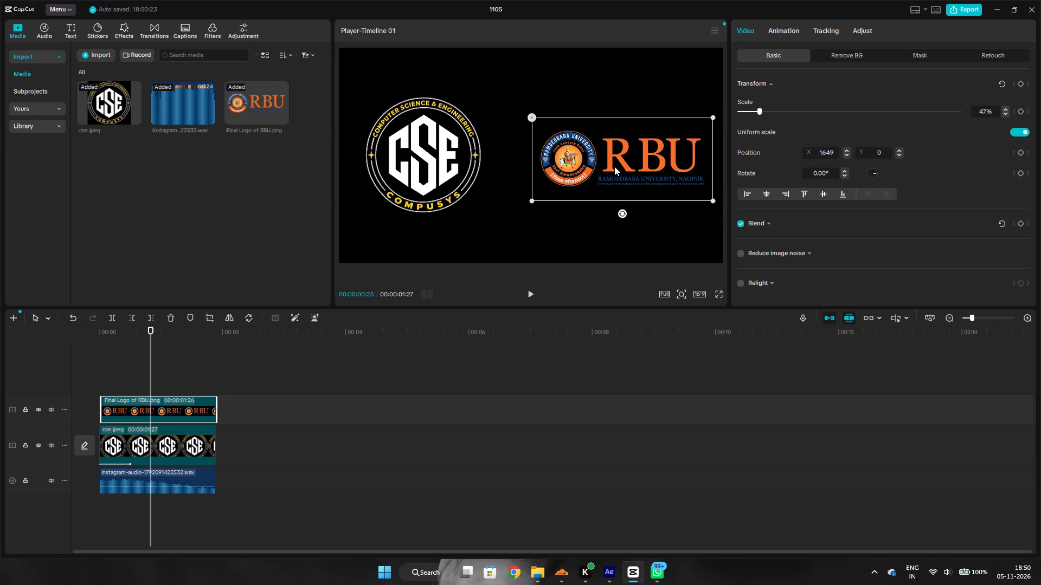
drag(614, 166, 616, 164)
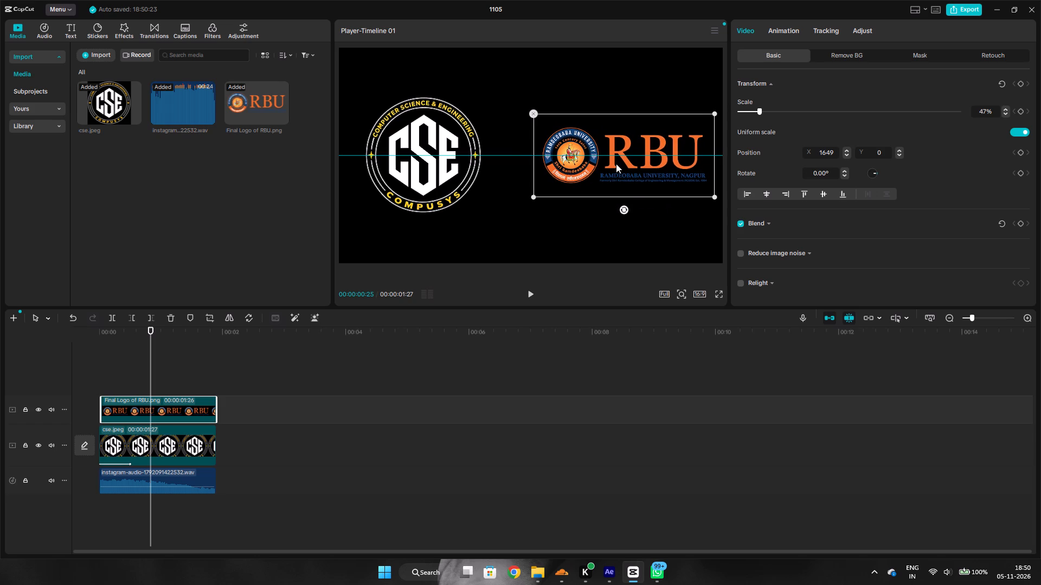
drag(616, 164, 613, 163)
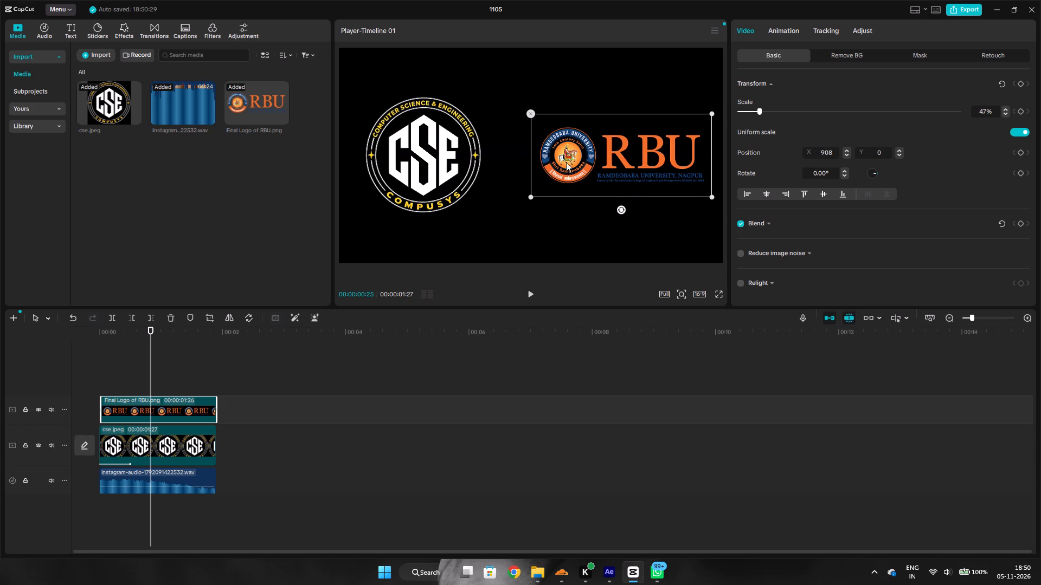
click(462, 167)
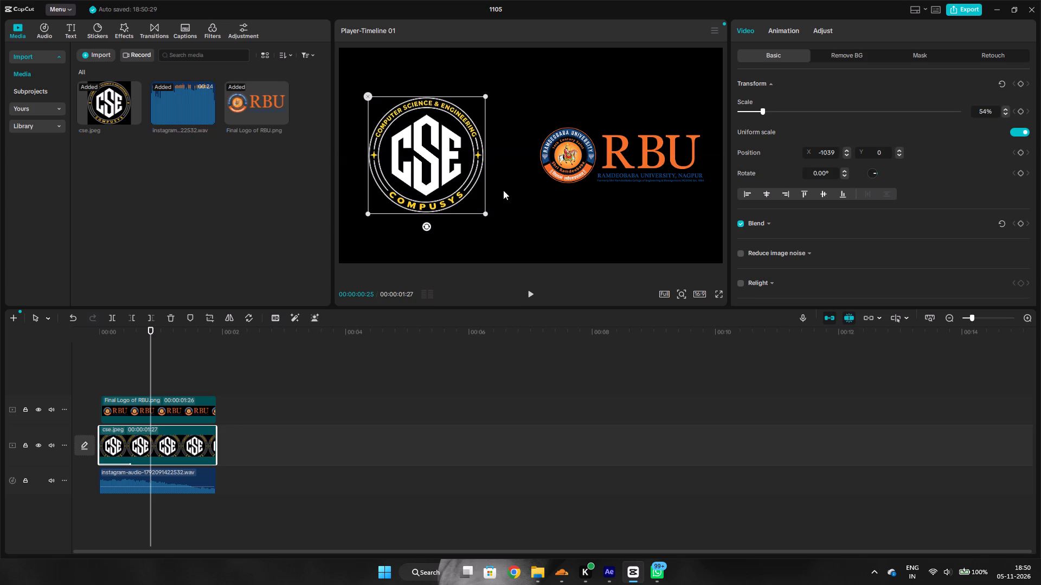
click(550, 201)
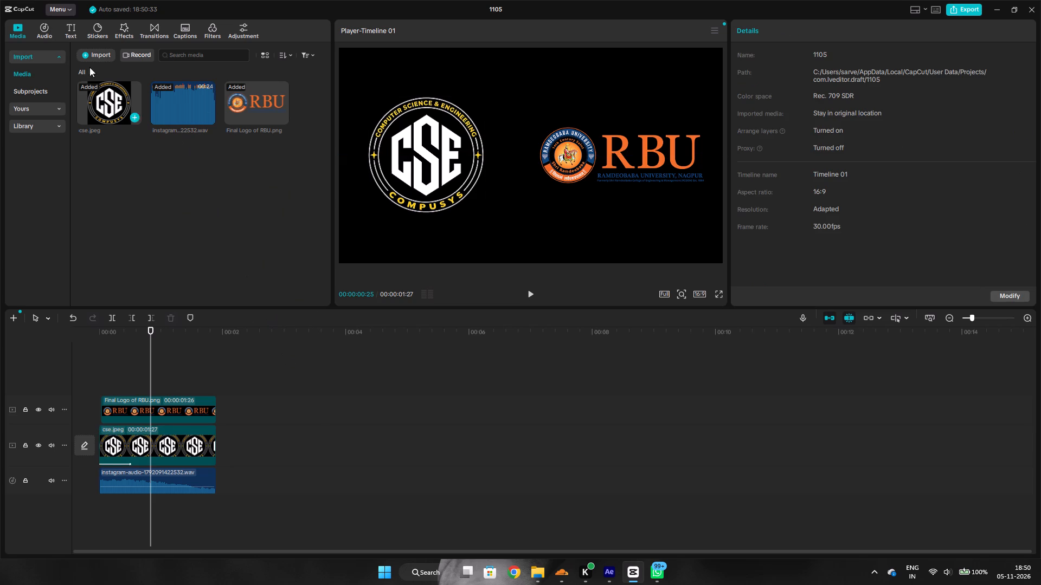
Add a default text clip on a new track above the RBU logo clip and clear its placeholder text.
click(74, 35)
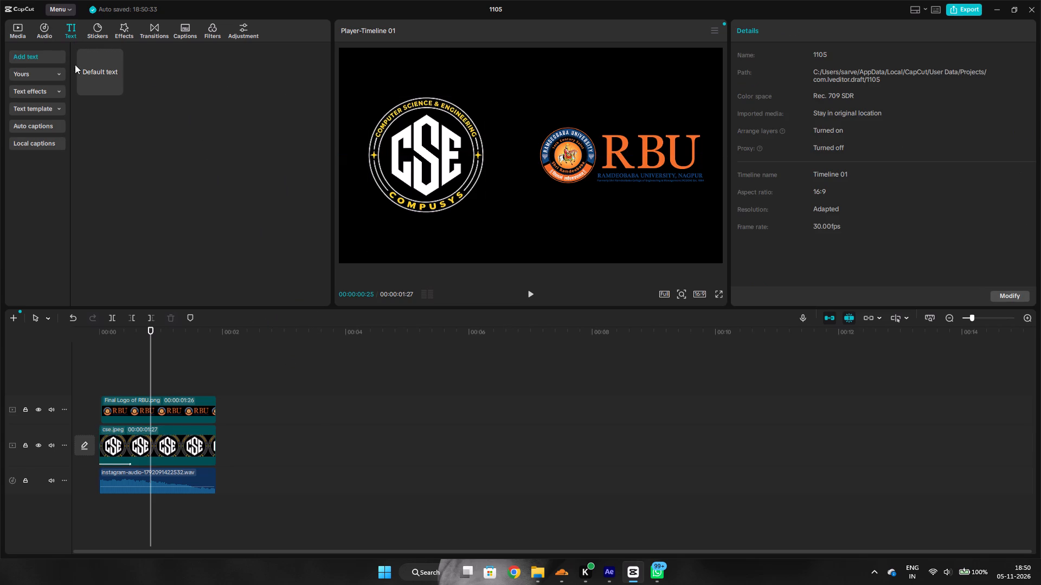
drag(86, 73, 135, 355)
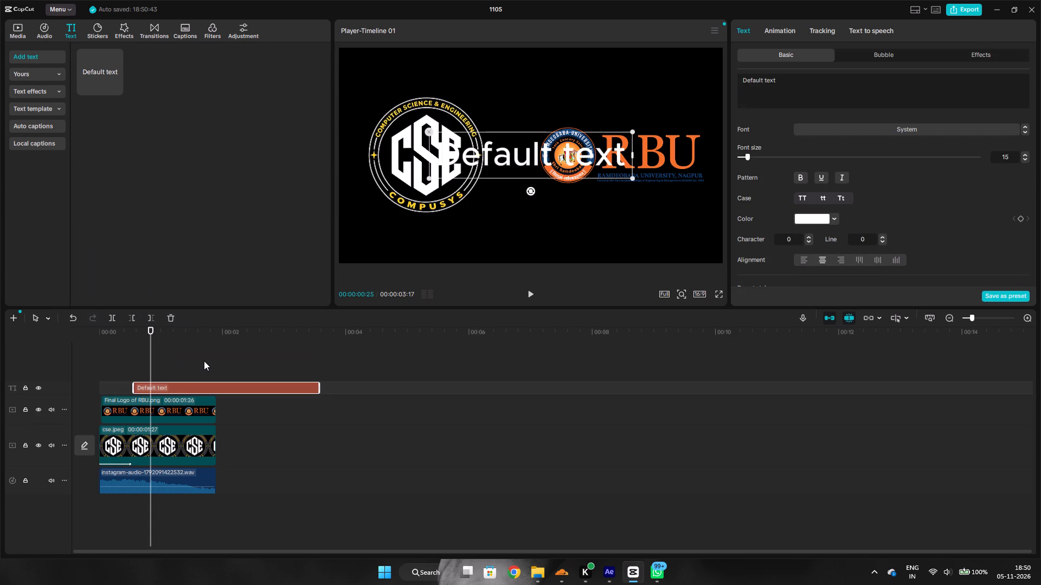
text(---)
click(794, 81)
key(ctrl+a)
key(BackSpace)
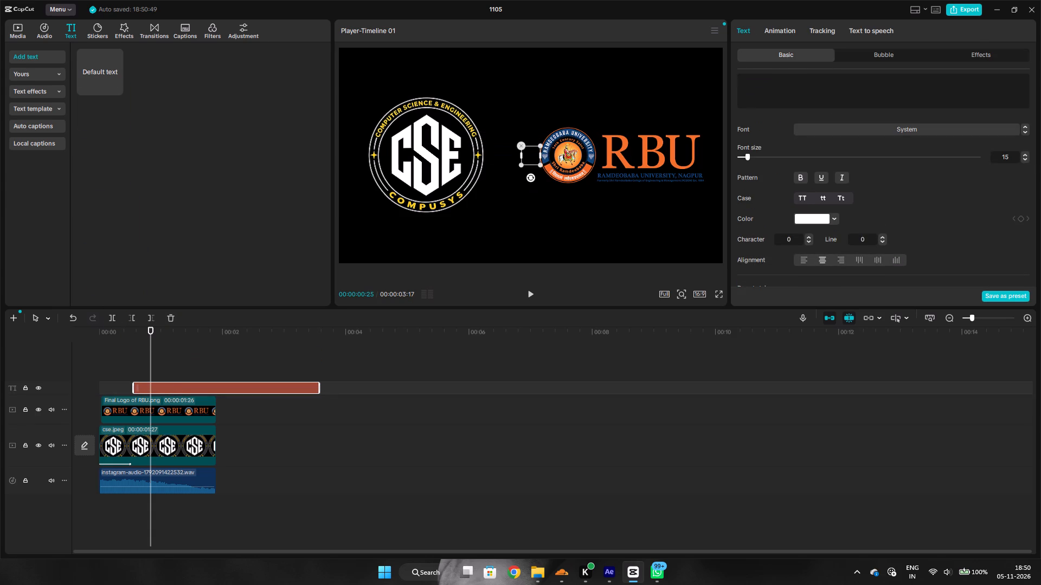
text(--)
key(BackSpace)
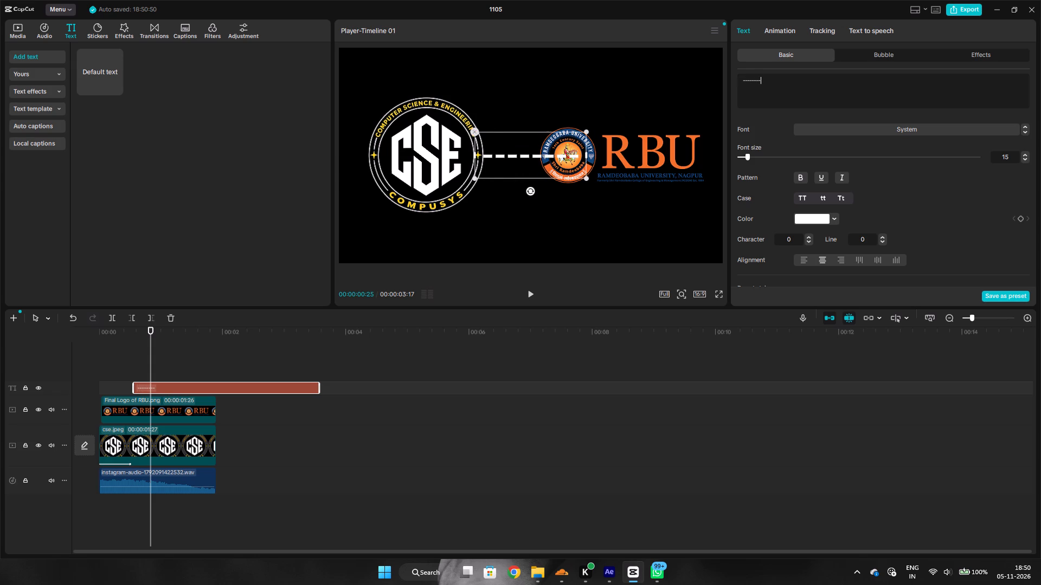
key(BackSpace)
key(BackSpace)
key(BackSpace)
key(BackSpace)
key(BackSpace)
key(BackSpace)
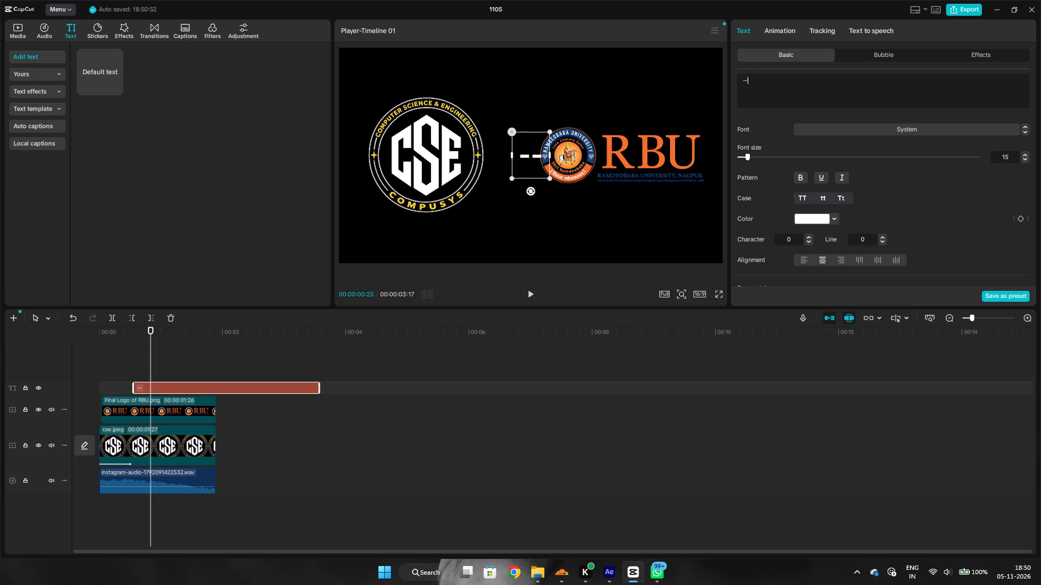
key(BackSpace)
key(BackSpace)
Enter a long row of underscores as the text to form one continuous straight line.
text(__)
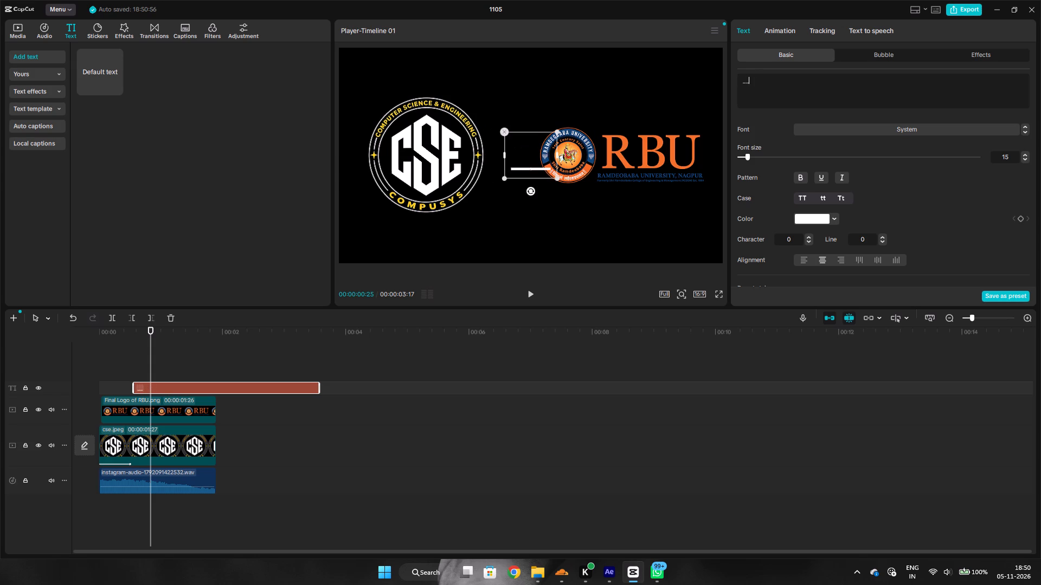
key(shift+underscore)
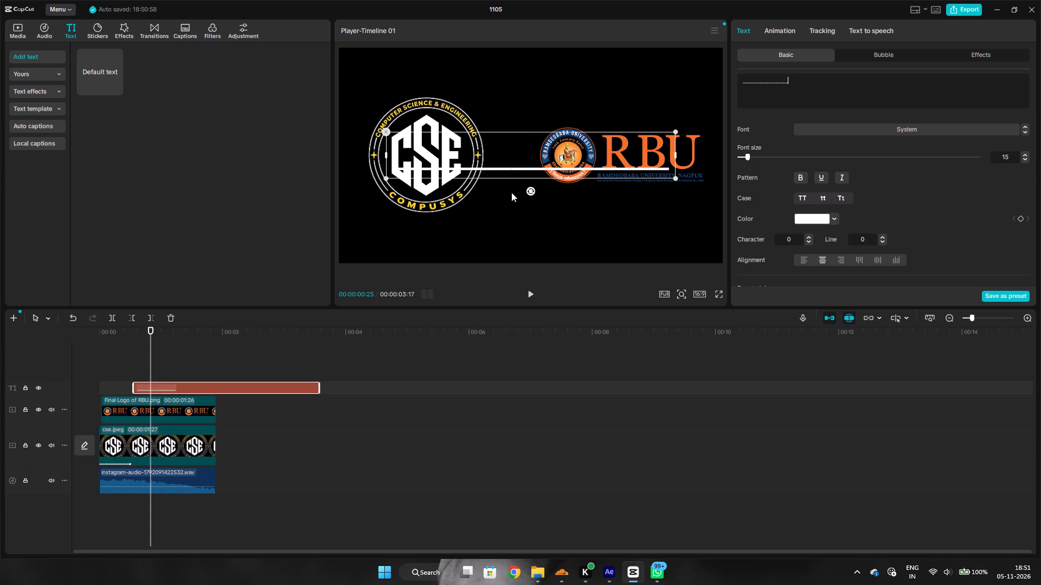
Rotate the underscore line 90° in the preview so that it stands vertically between the two logos.
drag(531, 191, 461, 174)
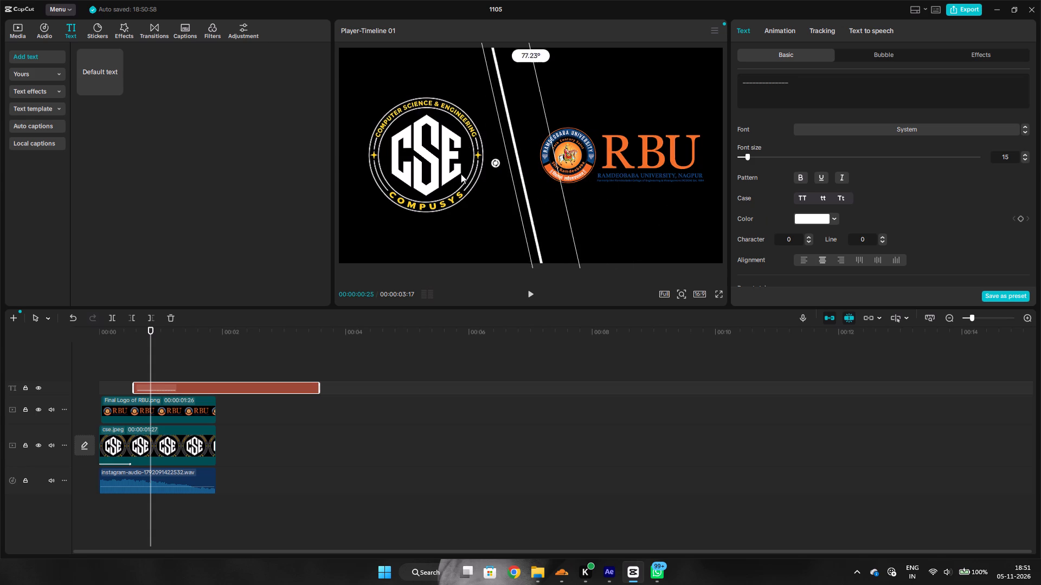
drag(461, 174, 433, 164)
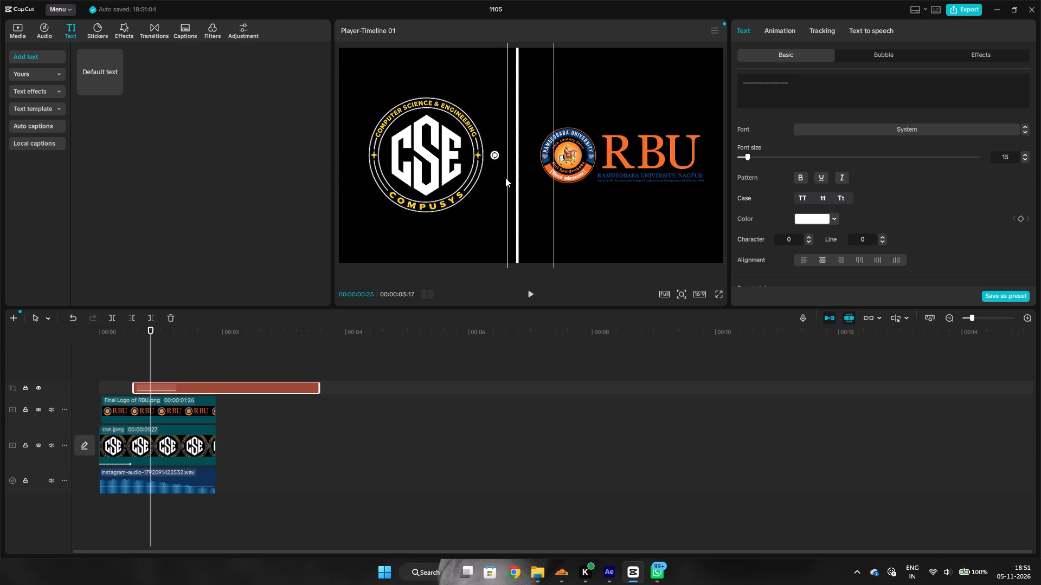
Shrink the vertical line to about the height of the CSE logo and place it in the gap between the logos.
drag(522, 187, 522, 97)
drag(550, 207, 550, 206)
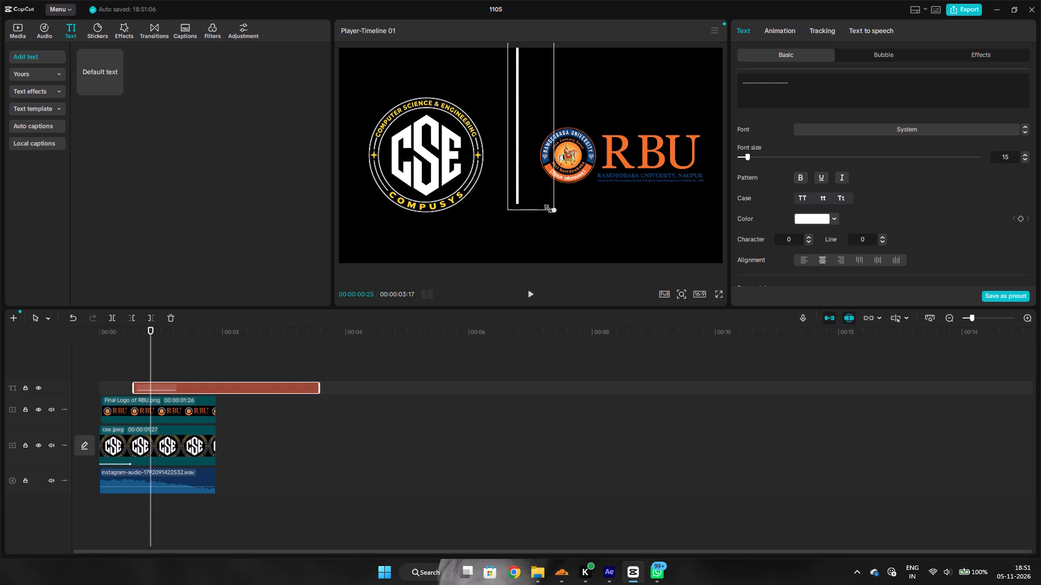
drag(550, 206, 479, 90)
drag(534, 88, 516, 136)
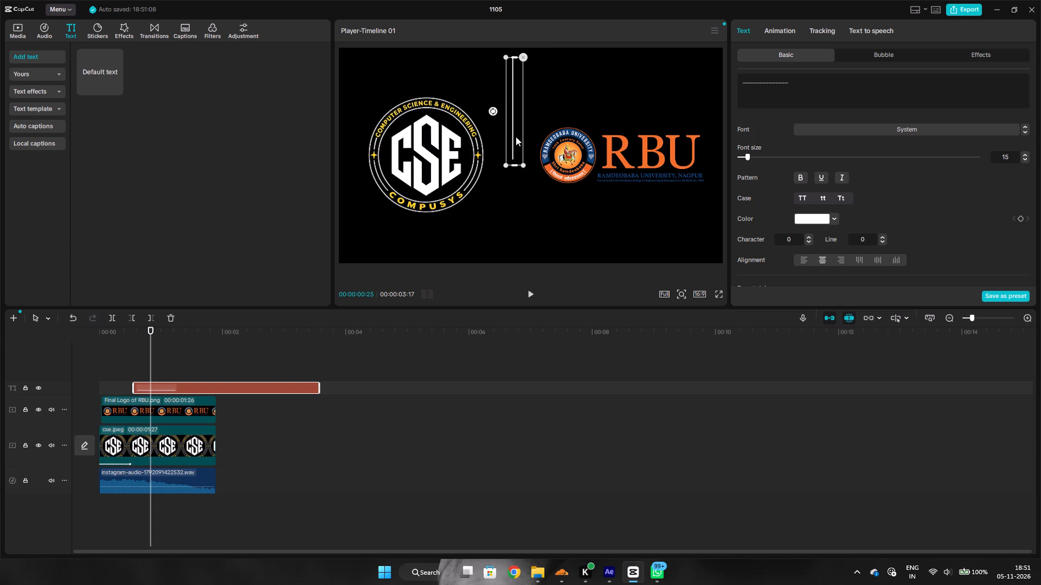
drag(516, 136, 525, 177)
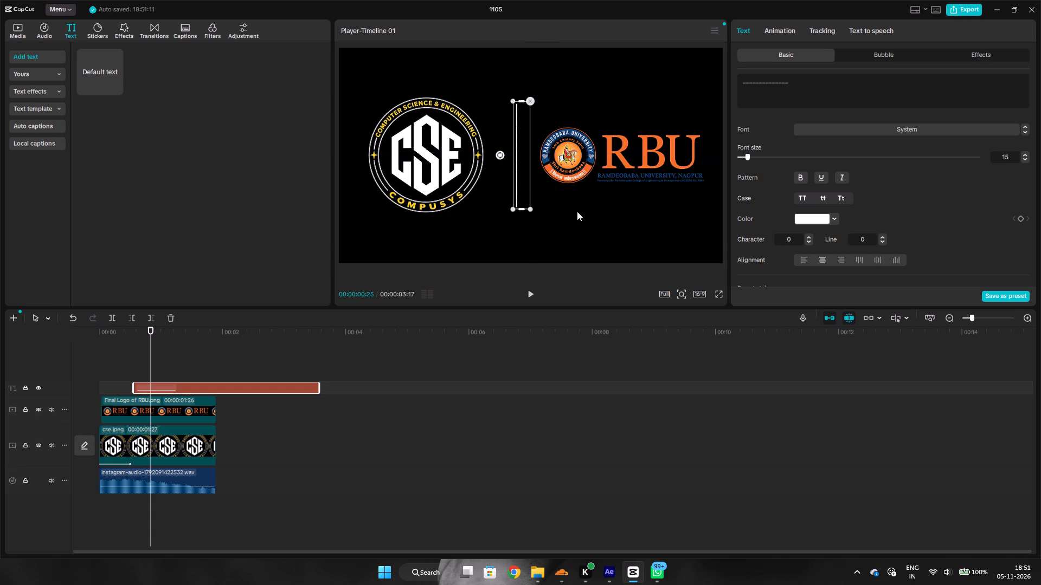
click(580, 211)
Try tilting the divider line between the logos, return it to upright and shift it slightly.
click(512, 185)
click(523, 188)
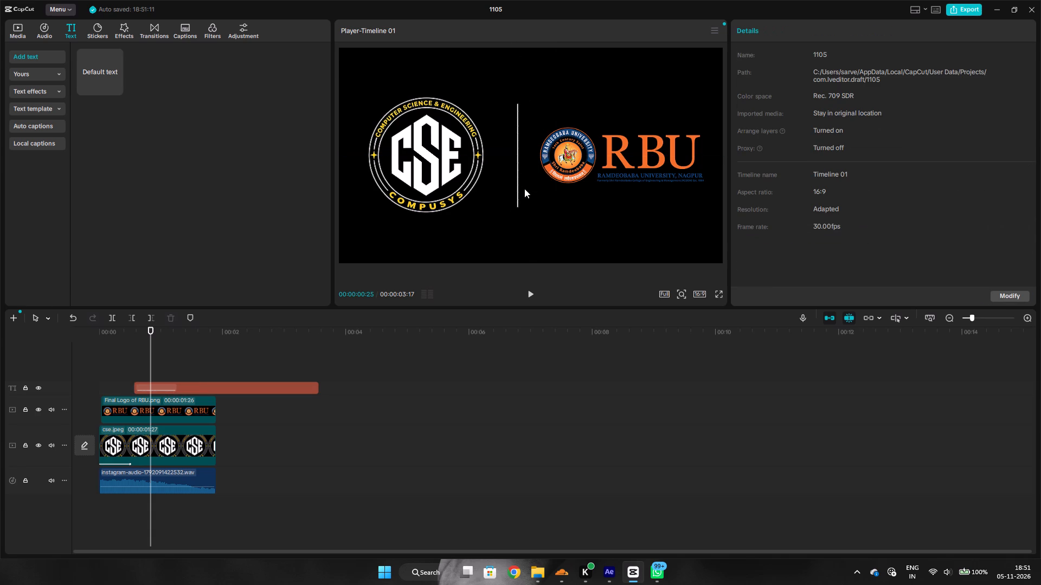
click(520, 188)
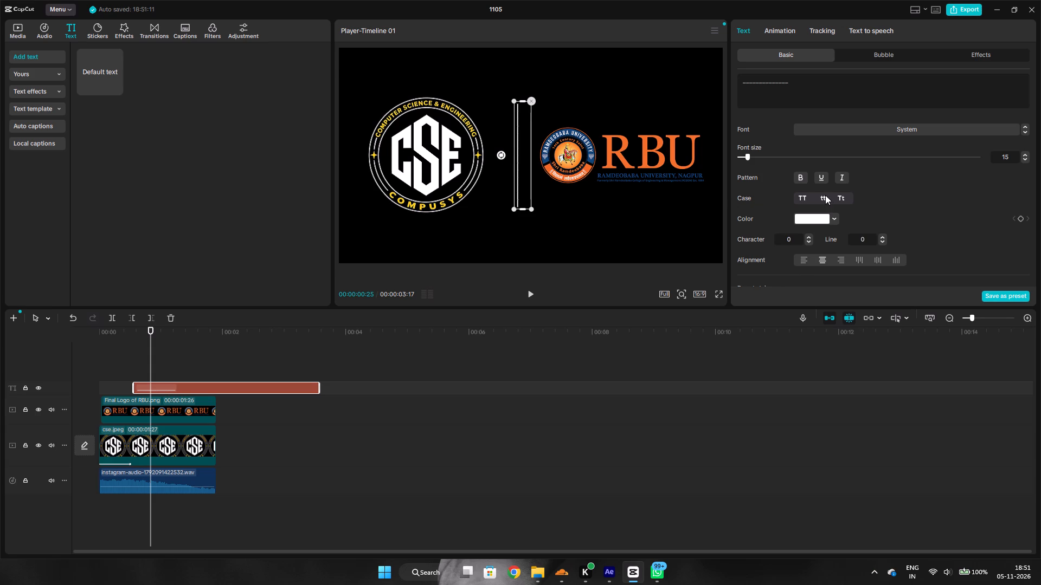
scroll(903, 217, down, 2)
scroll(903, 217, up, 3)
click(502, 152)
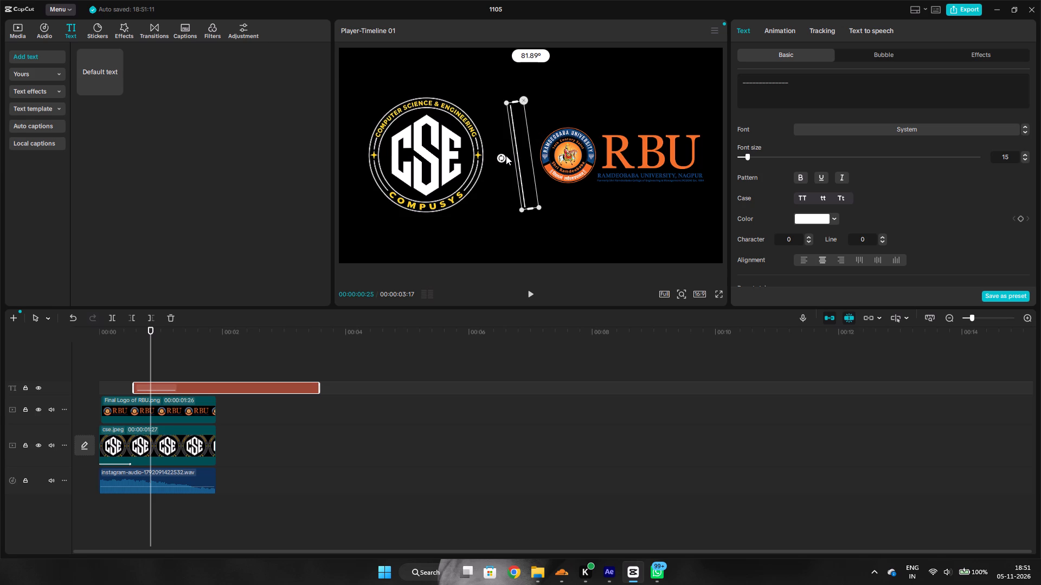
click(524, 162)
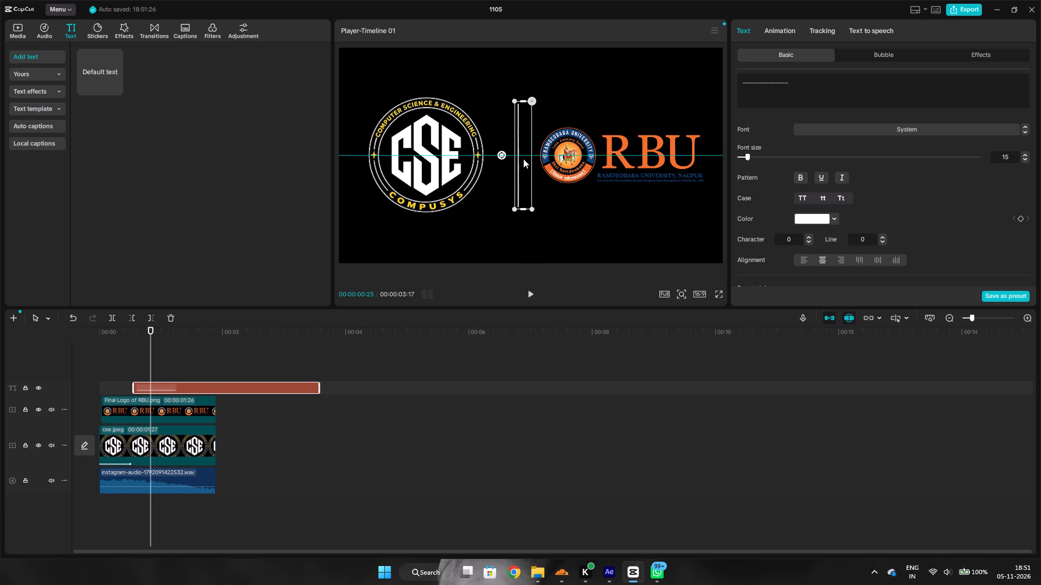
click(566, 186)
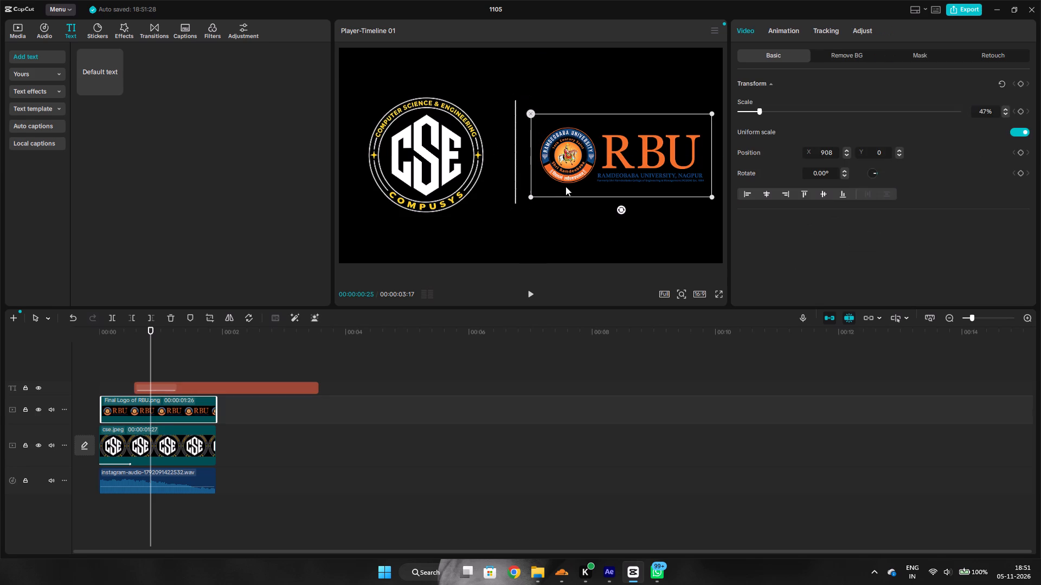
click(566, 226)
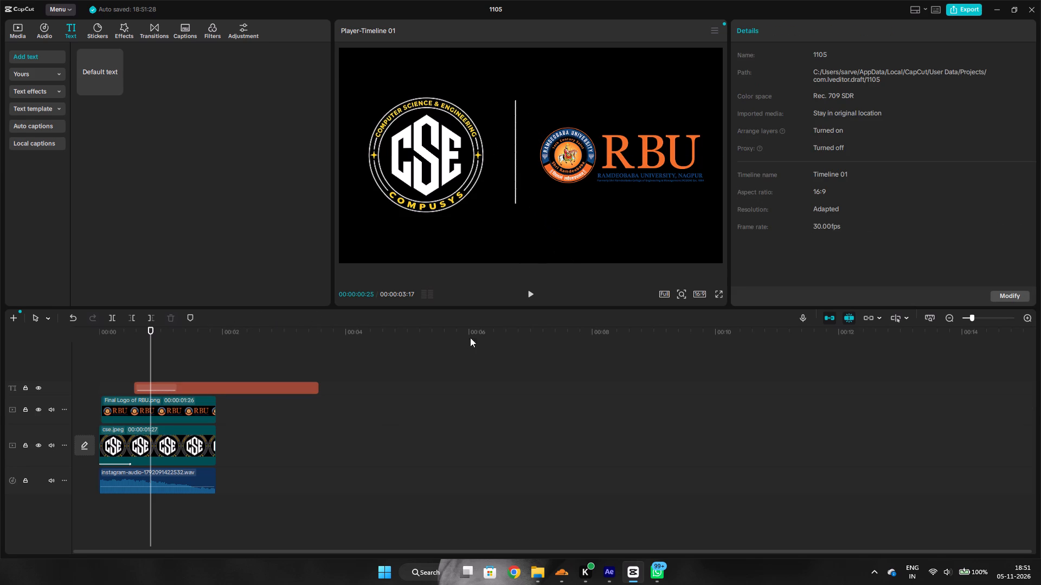
Fine-tune the divider line so it is vertically centred in the frame and roughly midway between the CSE and RBU logos.
click(515, 192)
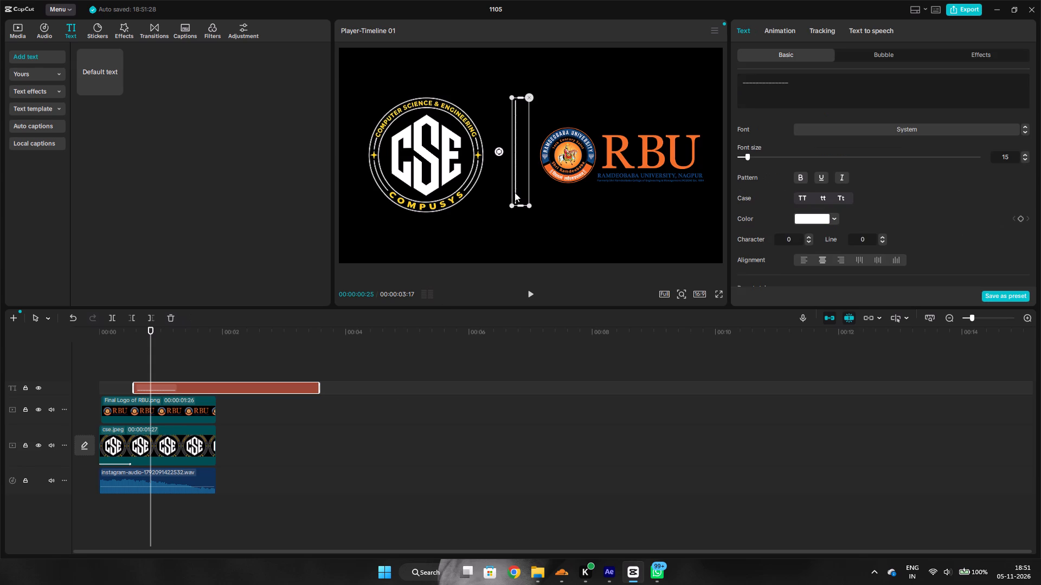
drag(522, 205, 523, 218)
click(543, 217)
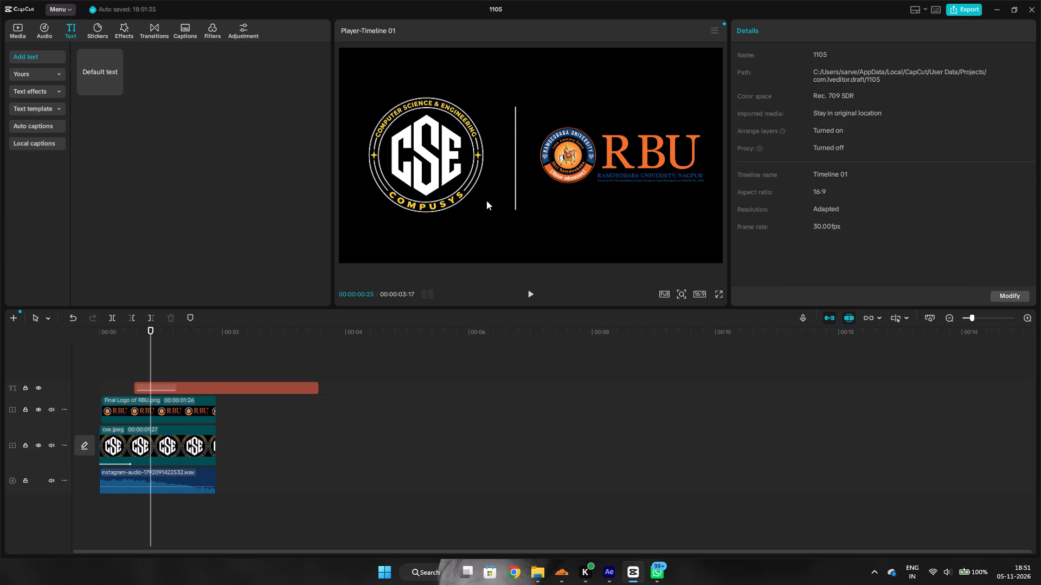
double_click(513, 192)
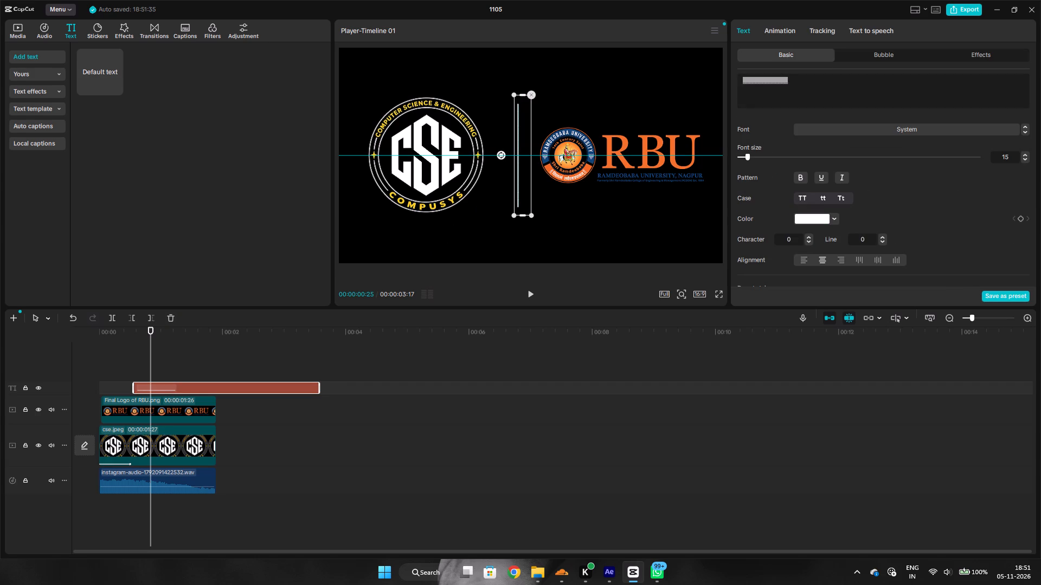
click(581, 209)
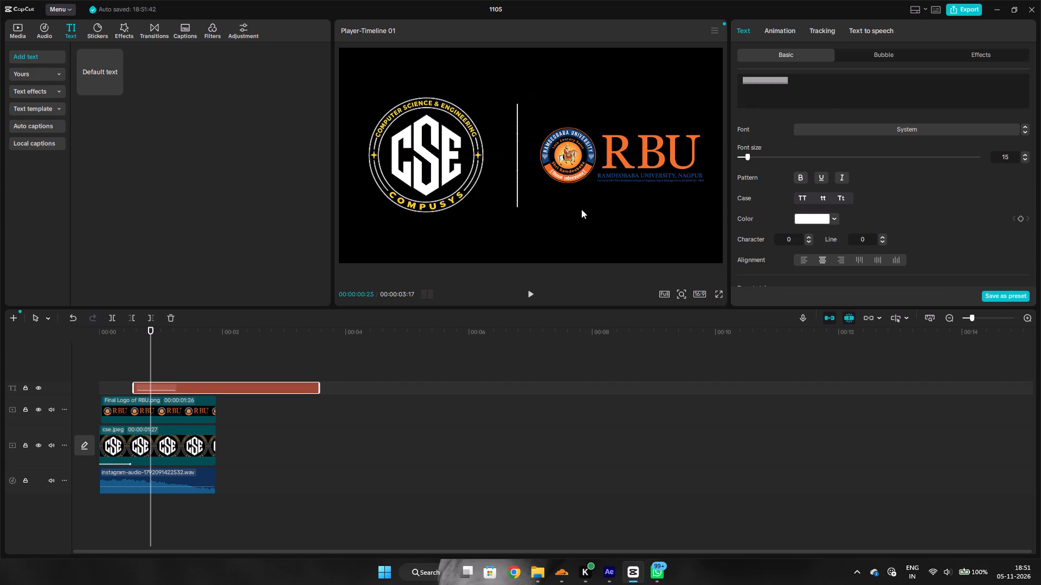
click(517, 192)
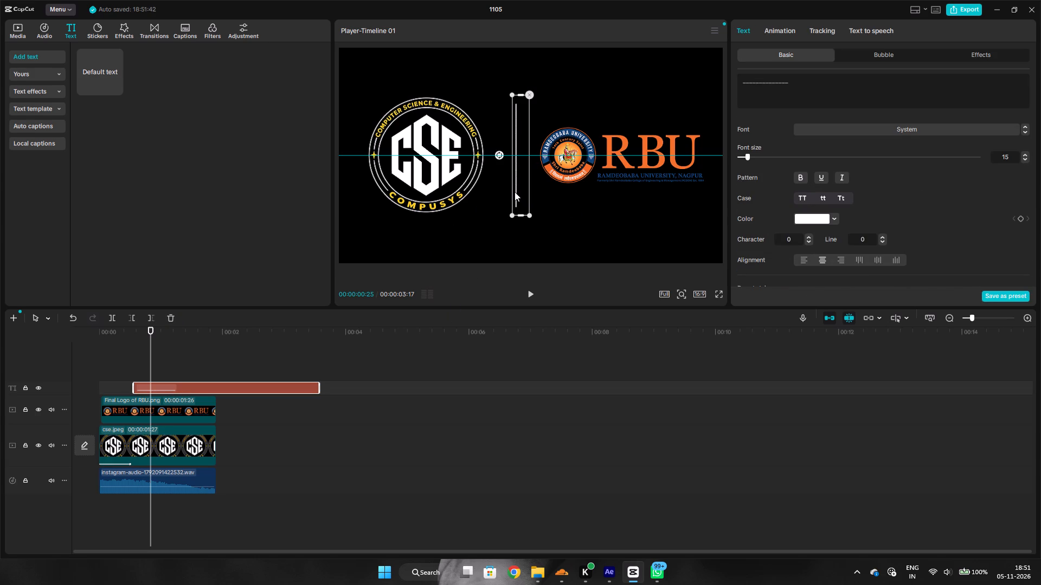
click(612, 217)
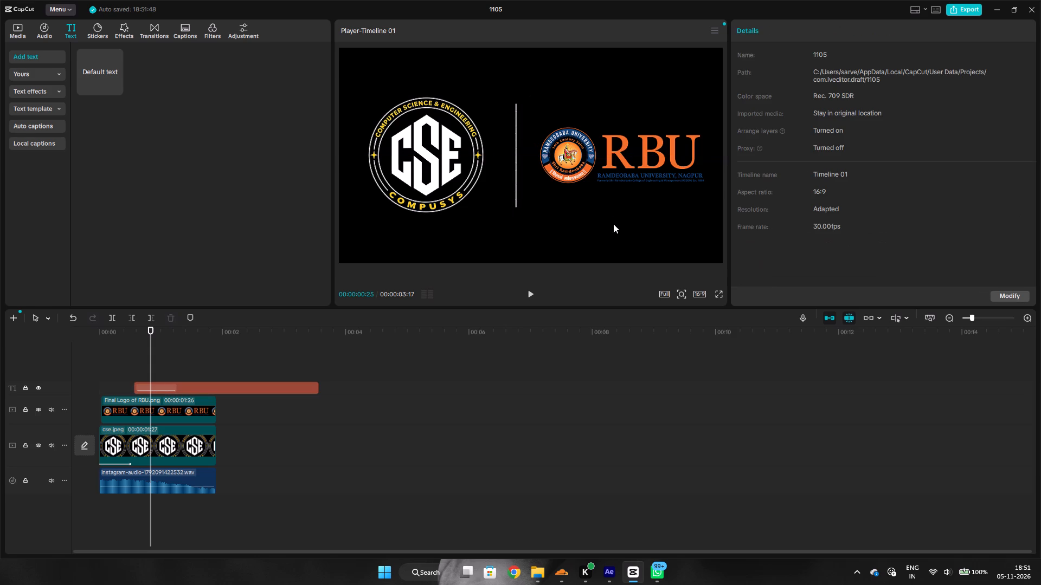
double_click(515, 184)
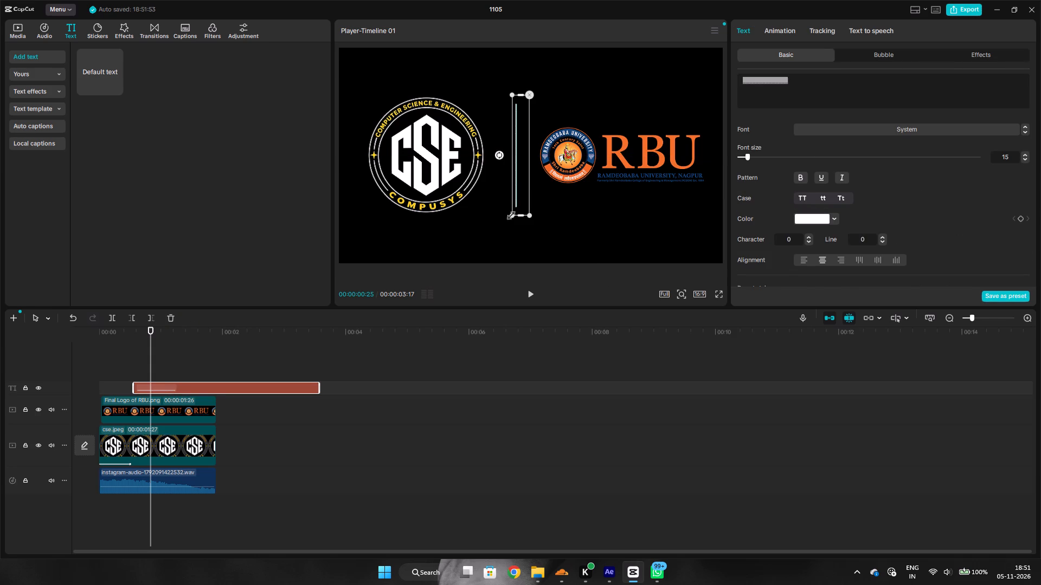
click(512, 201)
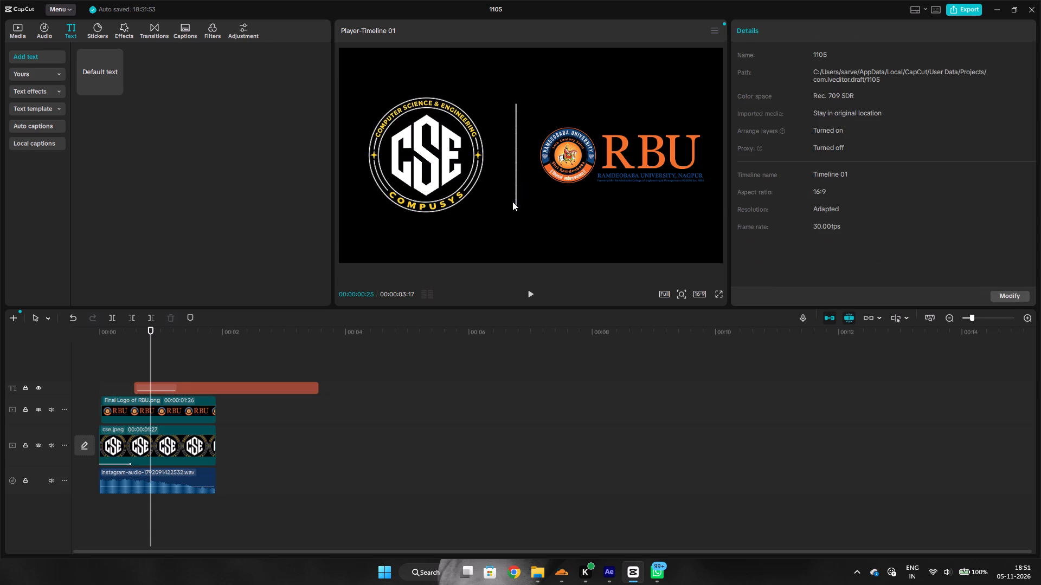
click(522, 198)
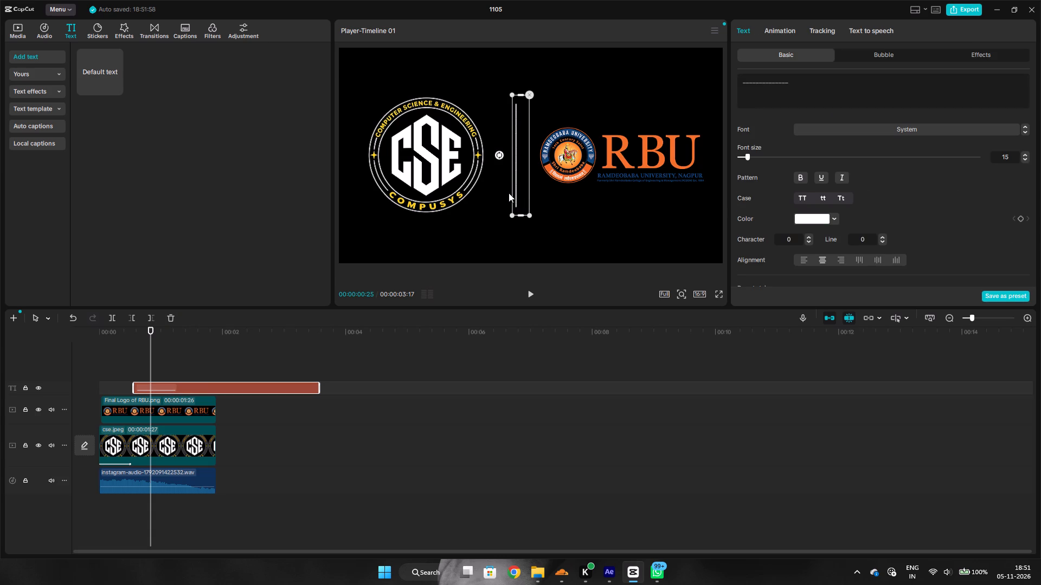
click(513, 158)
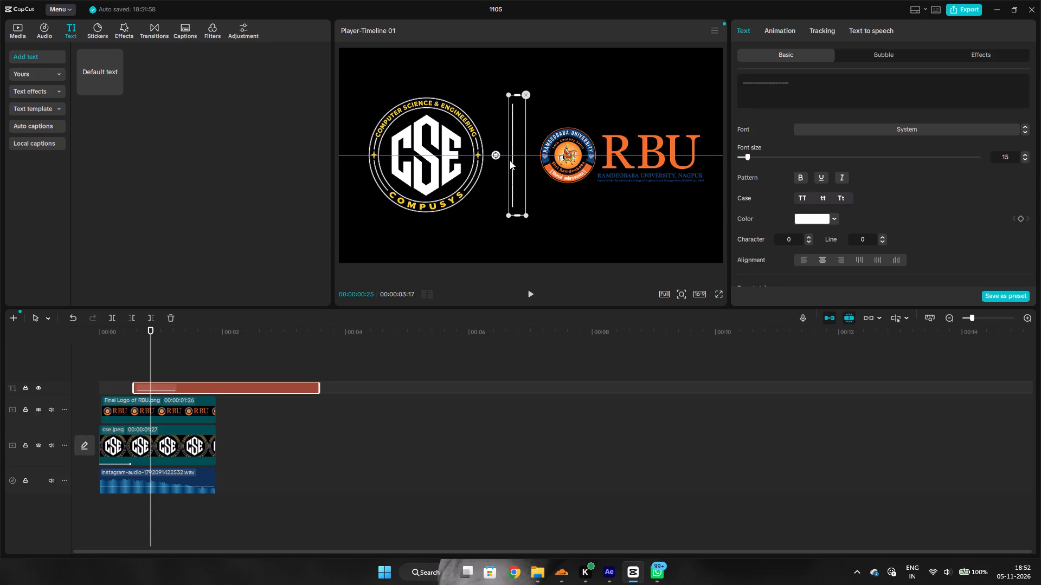
click(578, 214)
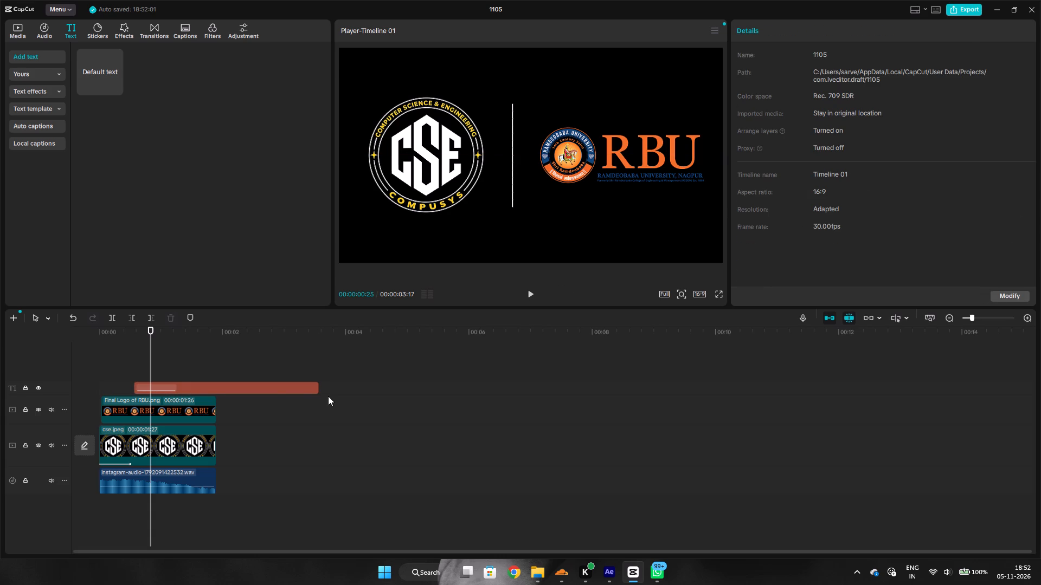
Move the divider's text clip along its track so that it starts at the beginning of the timeline.
drag(211, 389, 186, 394)
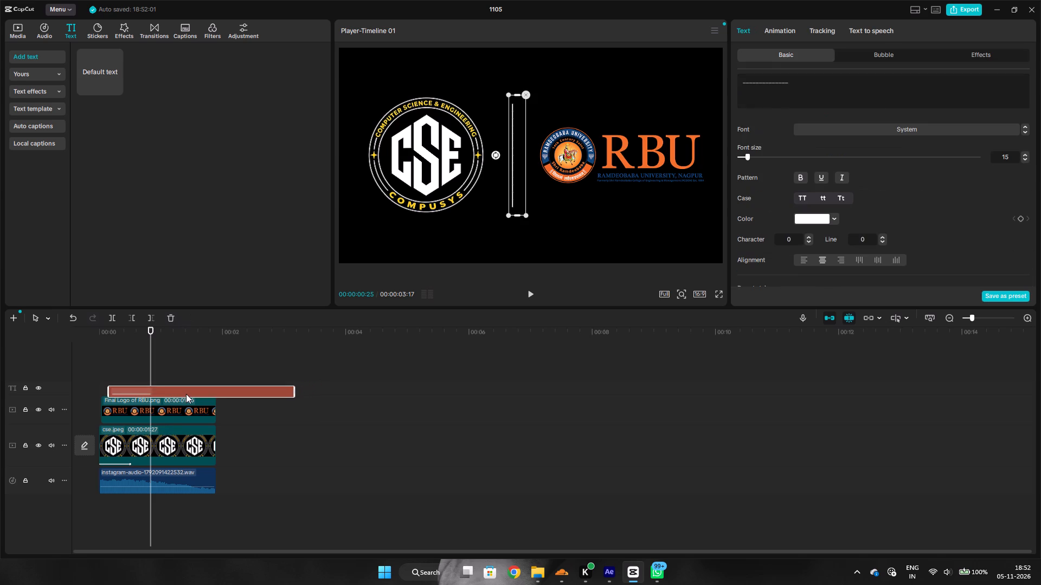
drag(186, 394, 178, 387)
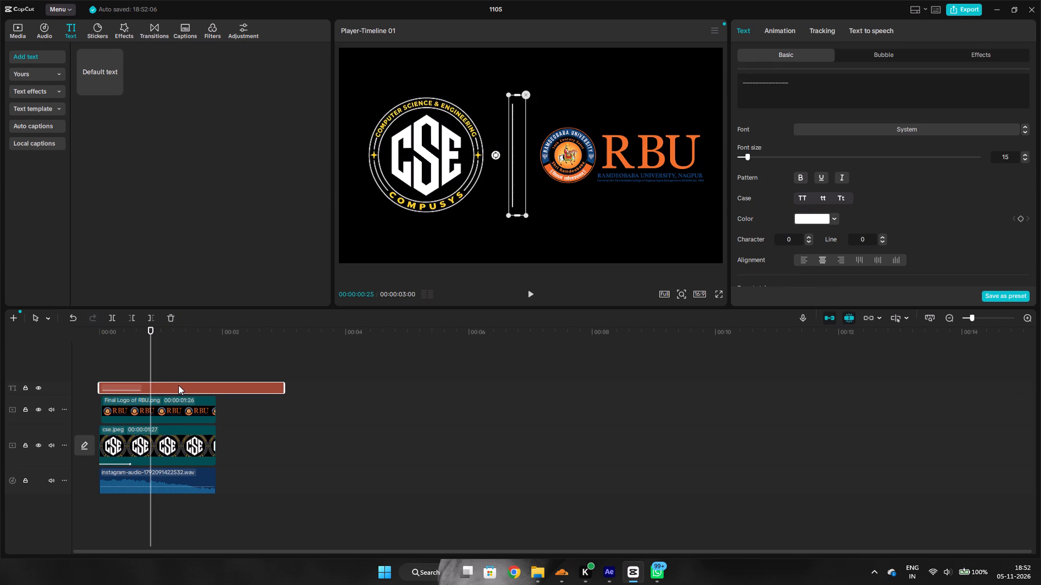
Apply the basic Fade In entrance animation to the RBU logo clip with a duration of 0.5 s.
click(176, 406)
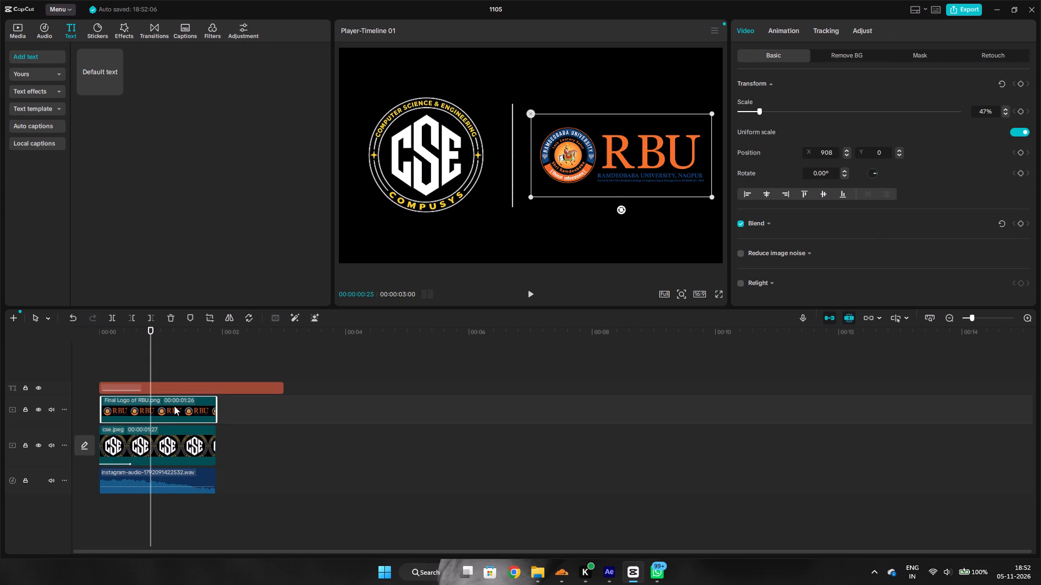
click(766, 19)
click(774, 32)
click(789, 132)
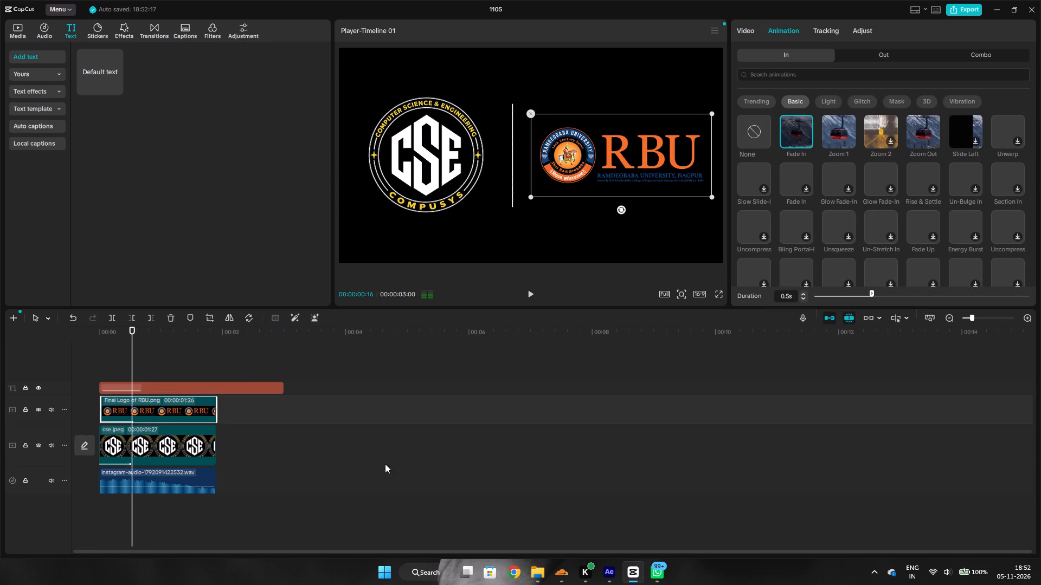
Play the timeline from the beginning to check the logos' entrance together with the divider.
click(112, 358)
drag(112, 358, 18, 359)
key(space)
key(space)
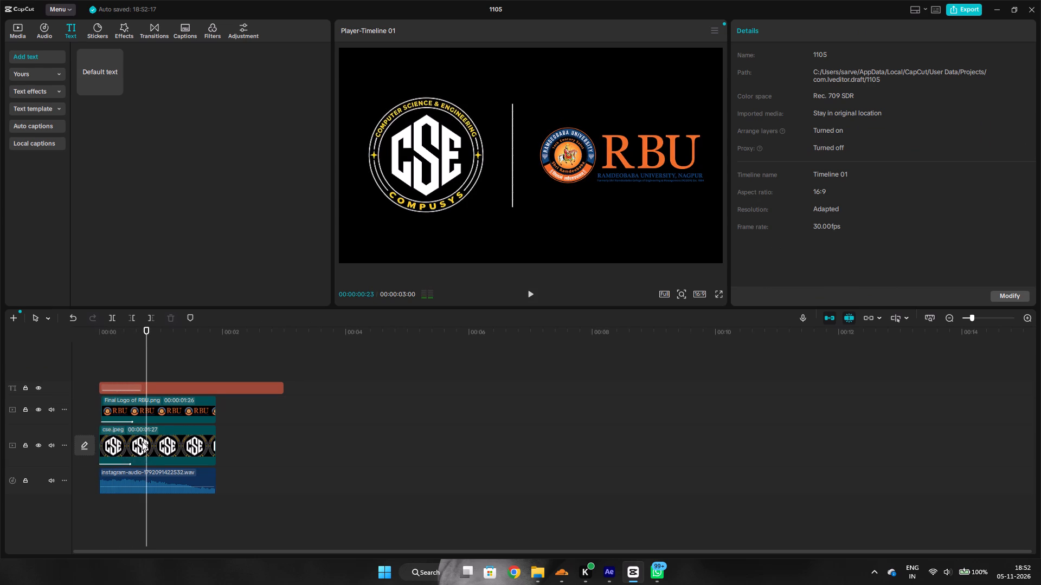
click(158, 419)
key(space)
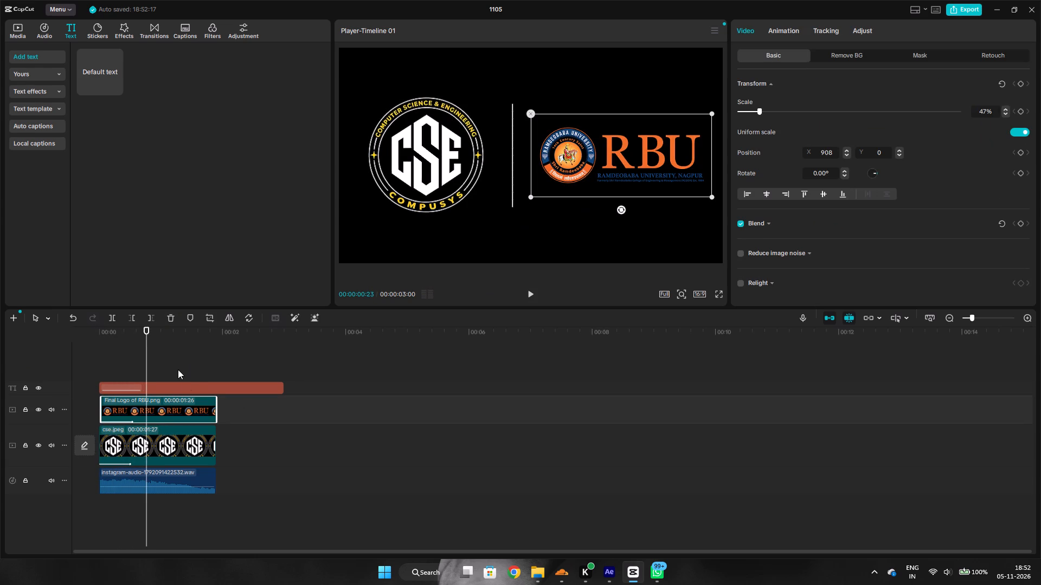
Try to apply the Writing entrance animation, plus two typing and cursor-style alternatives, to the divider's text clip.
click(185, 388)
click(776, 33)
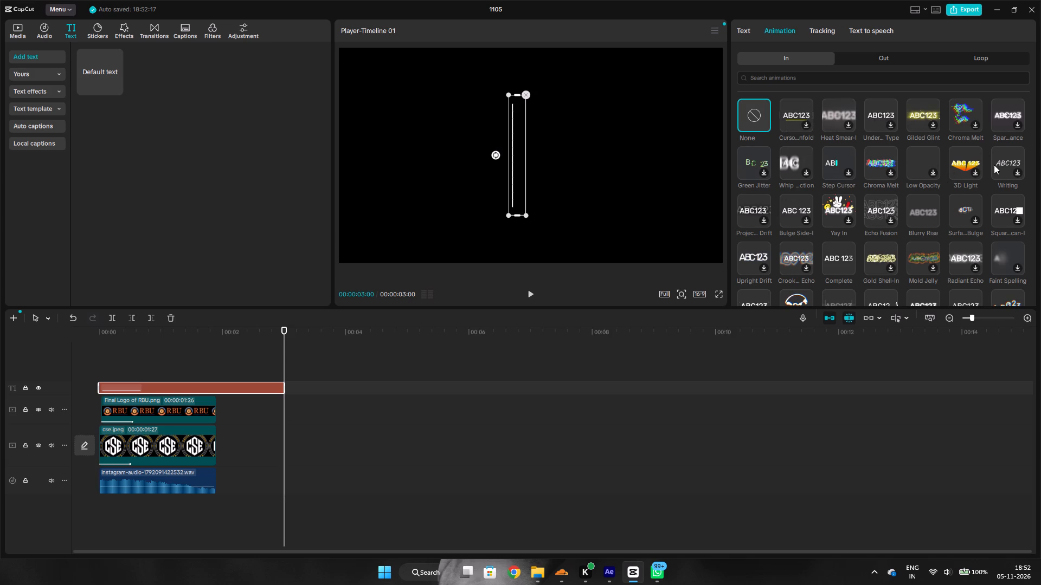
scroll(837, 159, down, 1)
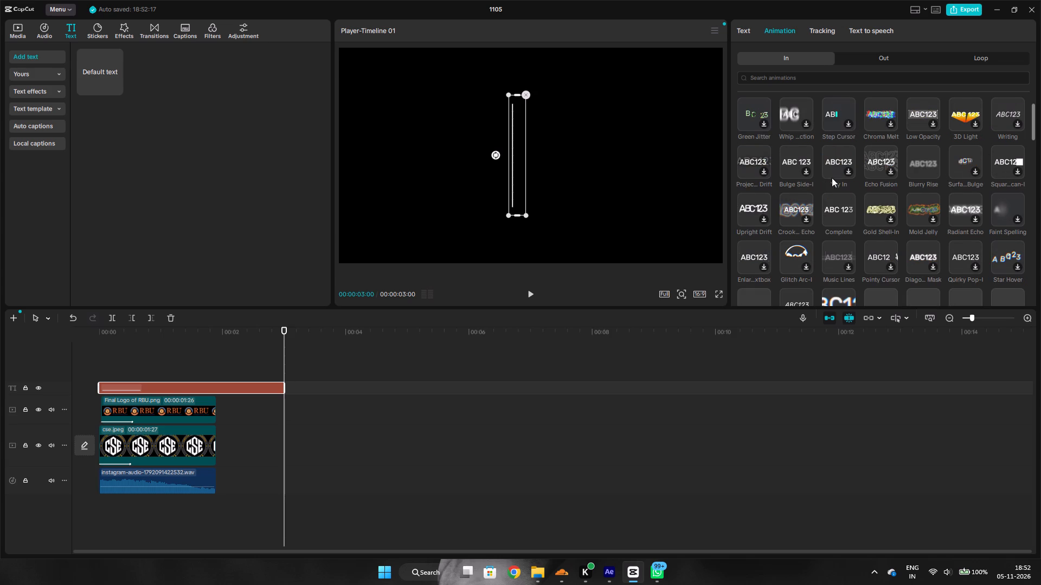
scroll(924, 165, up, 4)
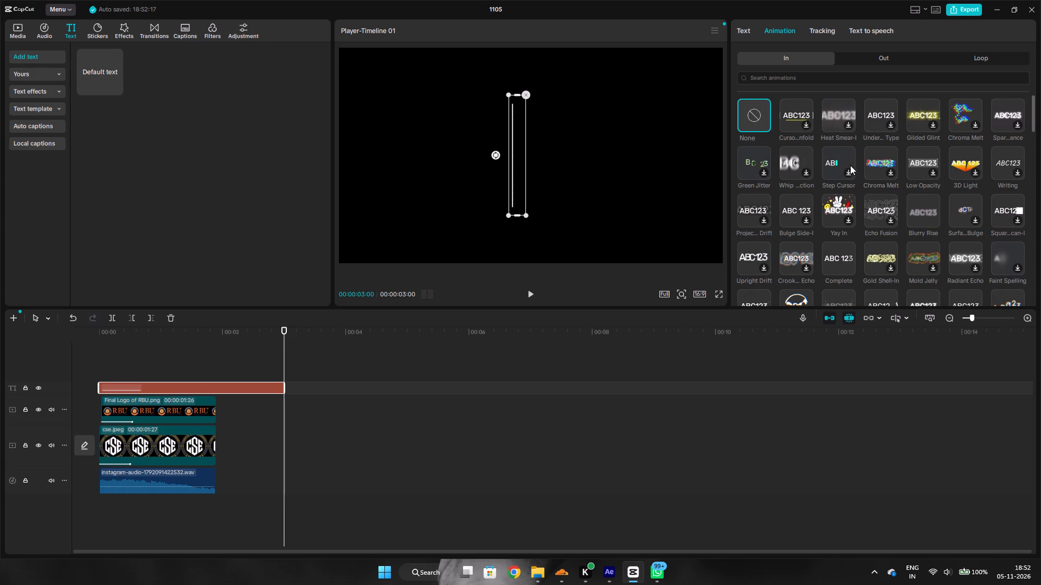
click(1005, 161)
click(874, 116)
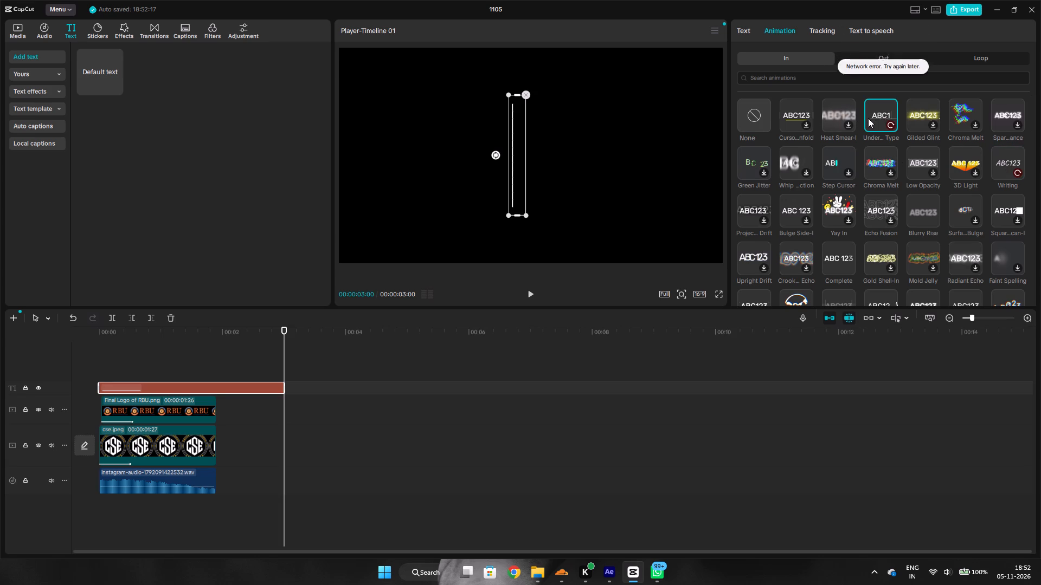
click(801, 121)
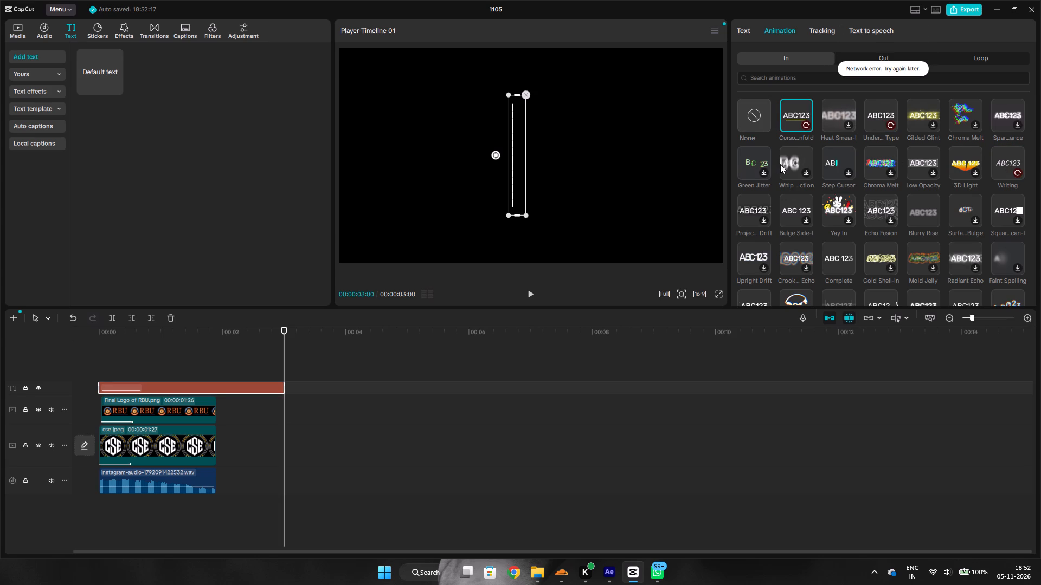
Search the text entrance animations for "finde", retry loading the search, and clear the query.
click(817, 74)
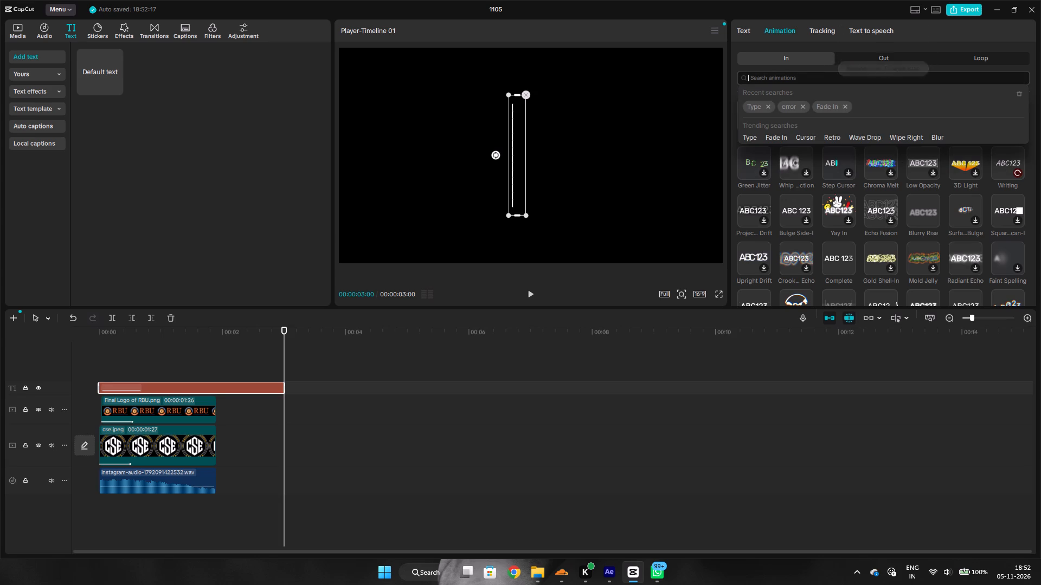
text(finde)
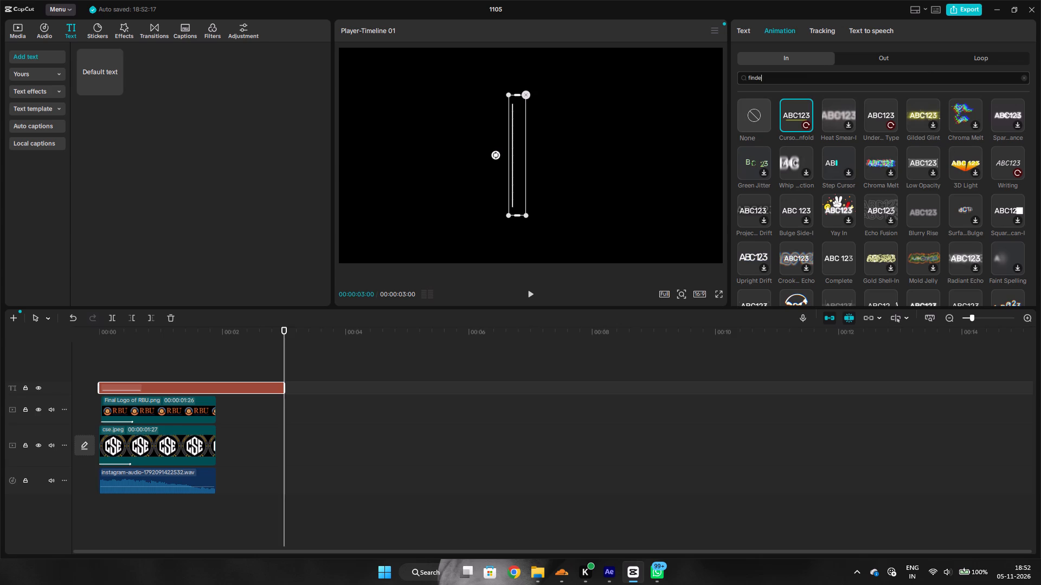
key(Return)
click(909, 167)
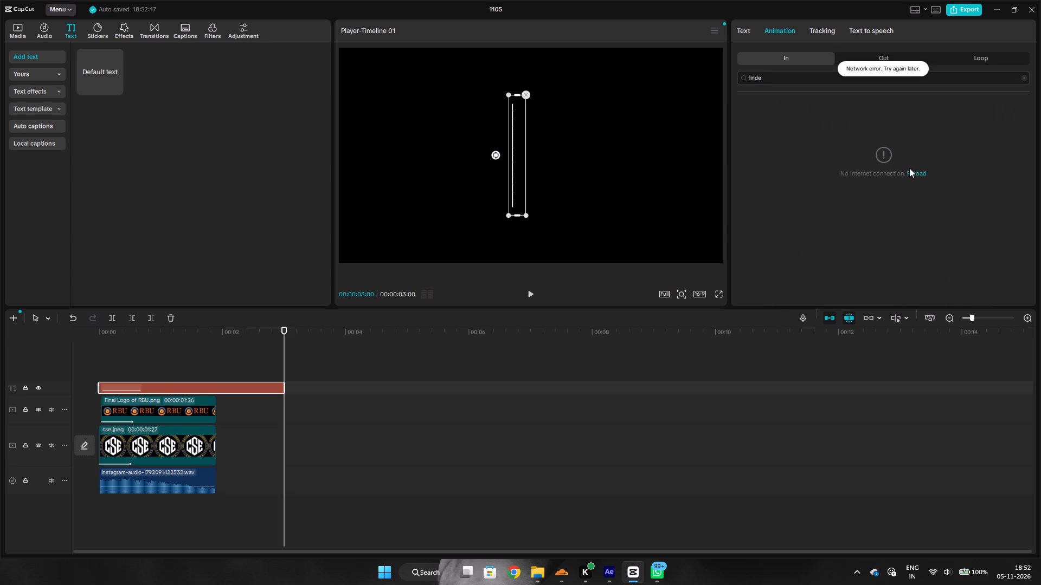
click(911, 171)
click(1028, 77)
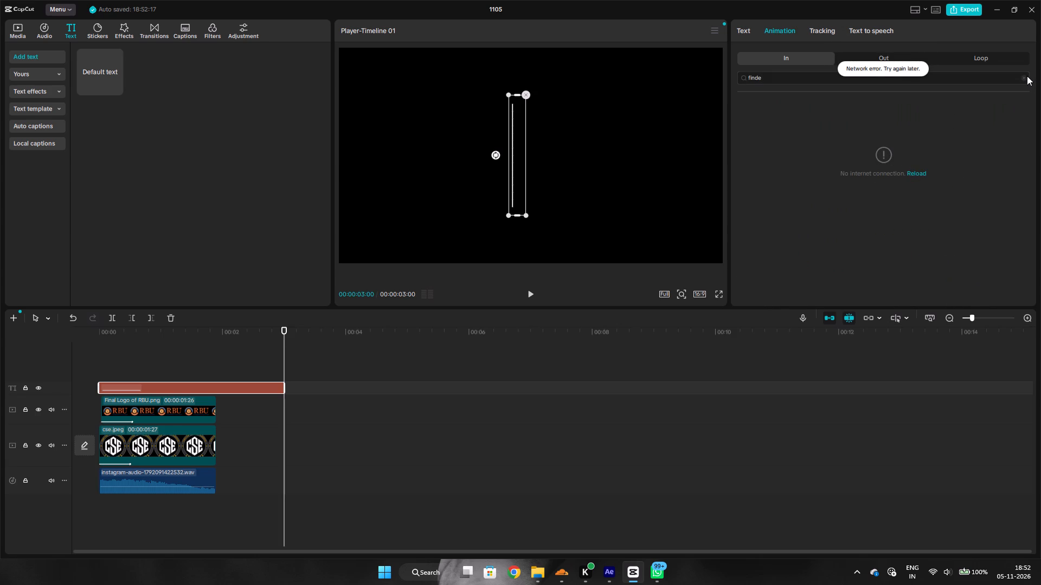
click(1021, 74)
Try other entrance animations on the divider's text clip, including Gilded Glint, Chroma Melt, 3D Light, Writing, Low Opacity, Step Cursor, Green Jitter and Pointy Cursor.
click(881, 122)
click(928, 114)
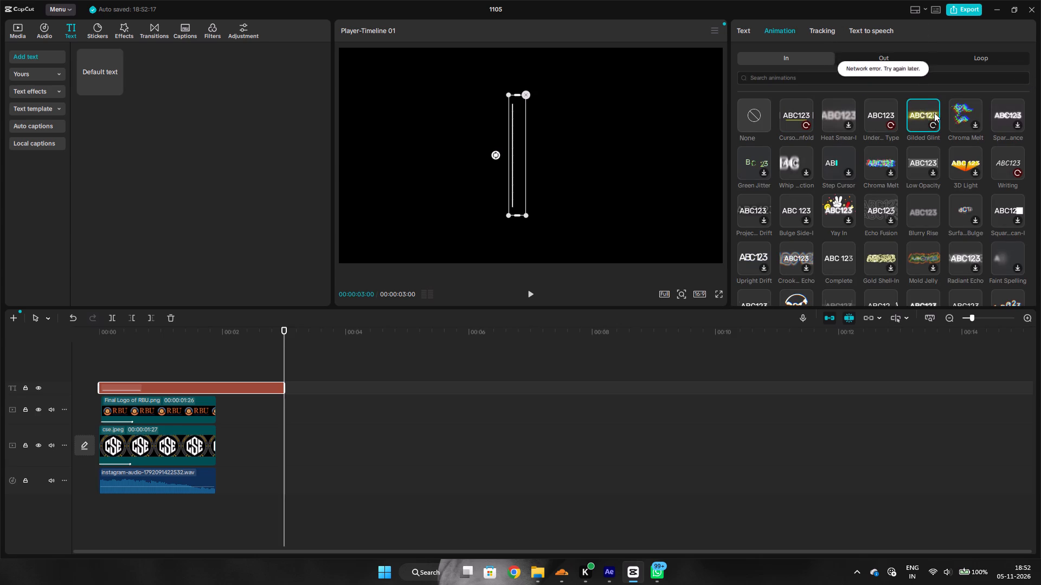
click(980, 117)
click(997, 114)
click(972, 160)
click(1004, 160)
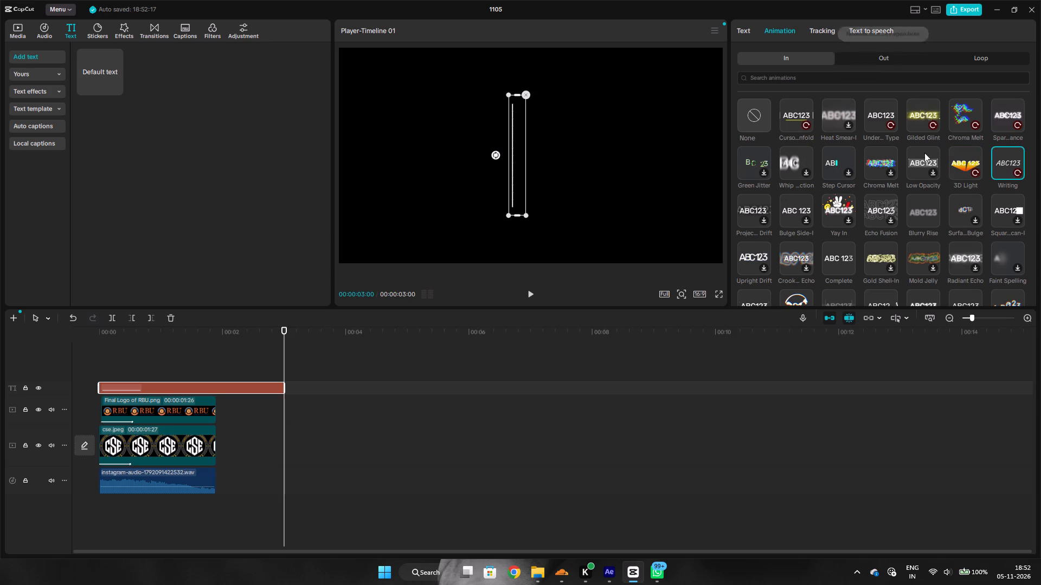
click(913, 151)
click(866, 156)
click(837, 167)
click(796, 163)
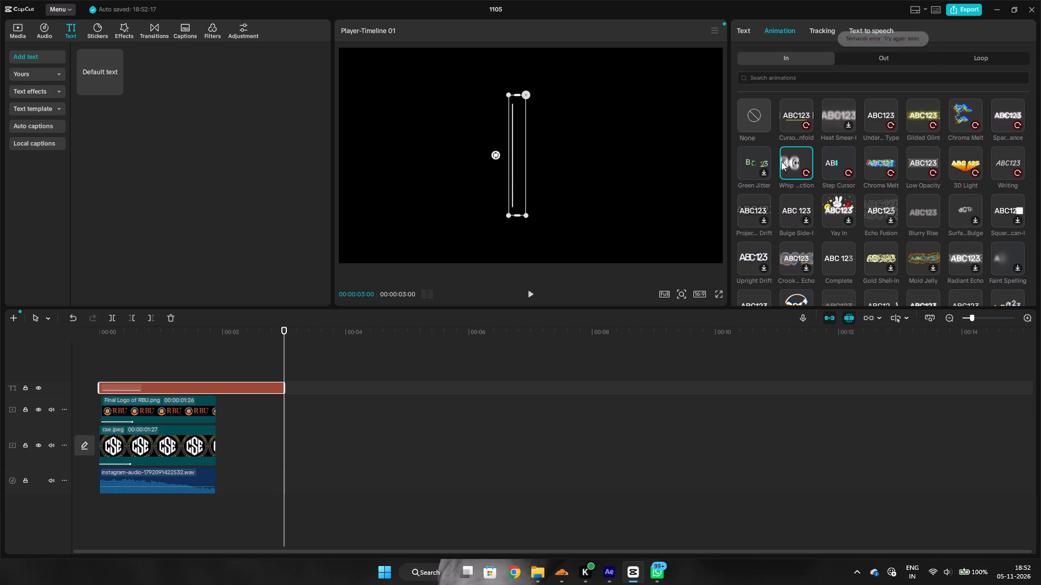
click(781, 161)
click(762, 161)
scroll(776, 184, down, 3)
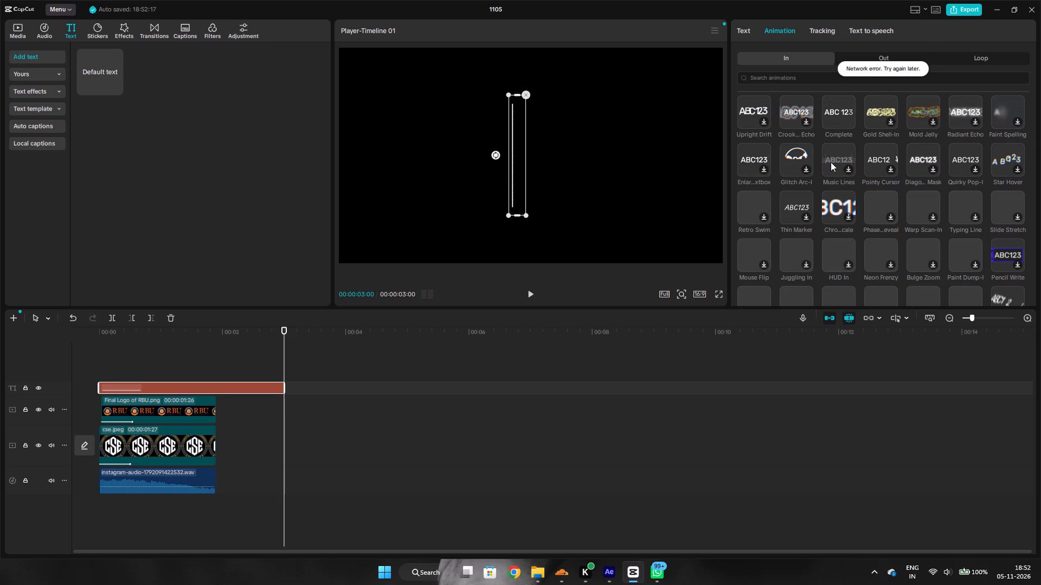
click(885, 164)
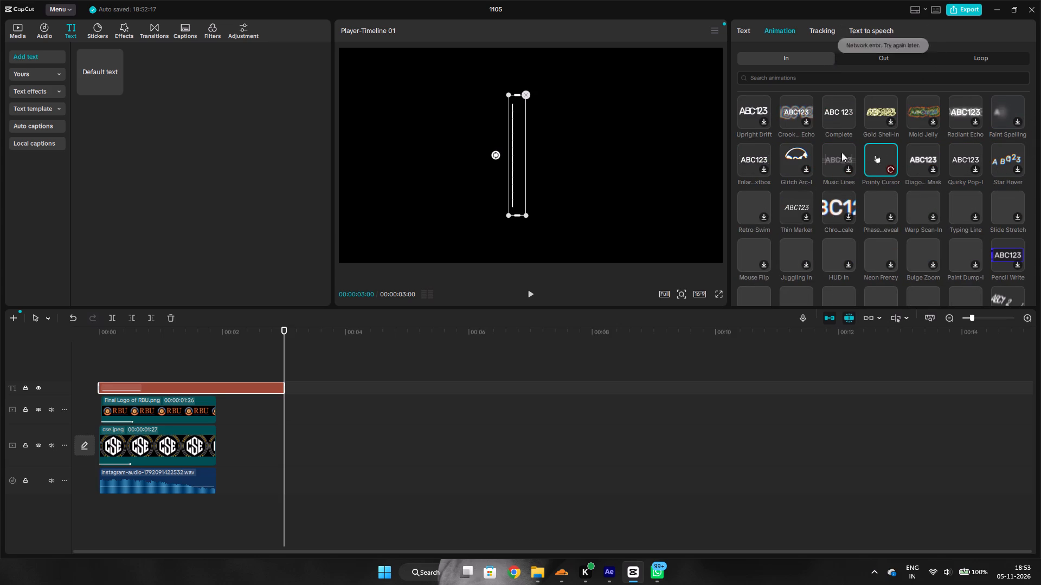
Apply the Complete entrance animation to the divider's text clip with a duration of 0.2 s.
click(824, 112)
scroll(858, 175, up, 4)
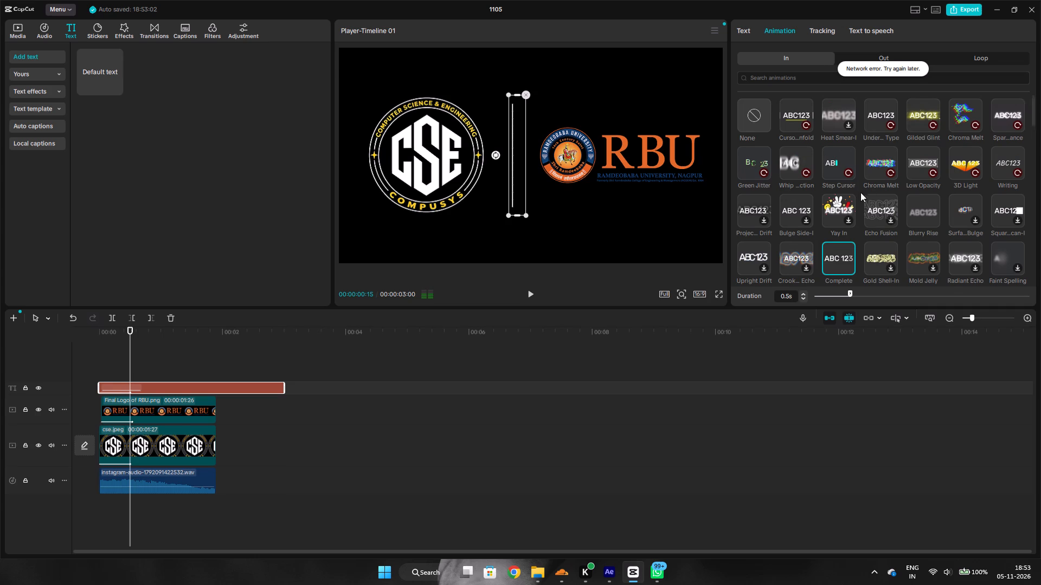
drag(849, 292, 908, 297)
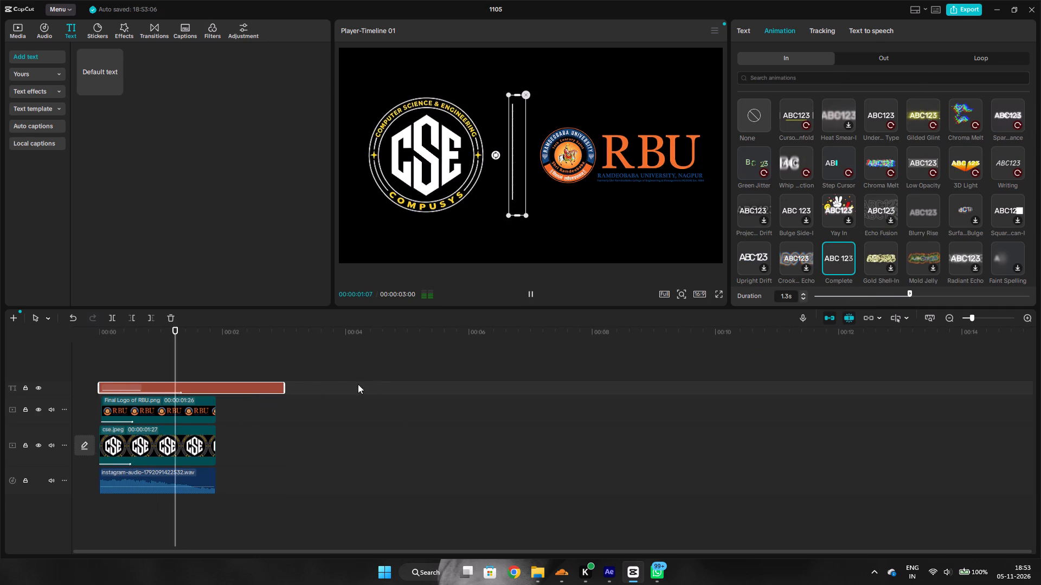
drag(910, 292, 833, 294)
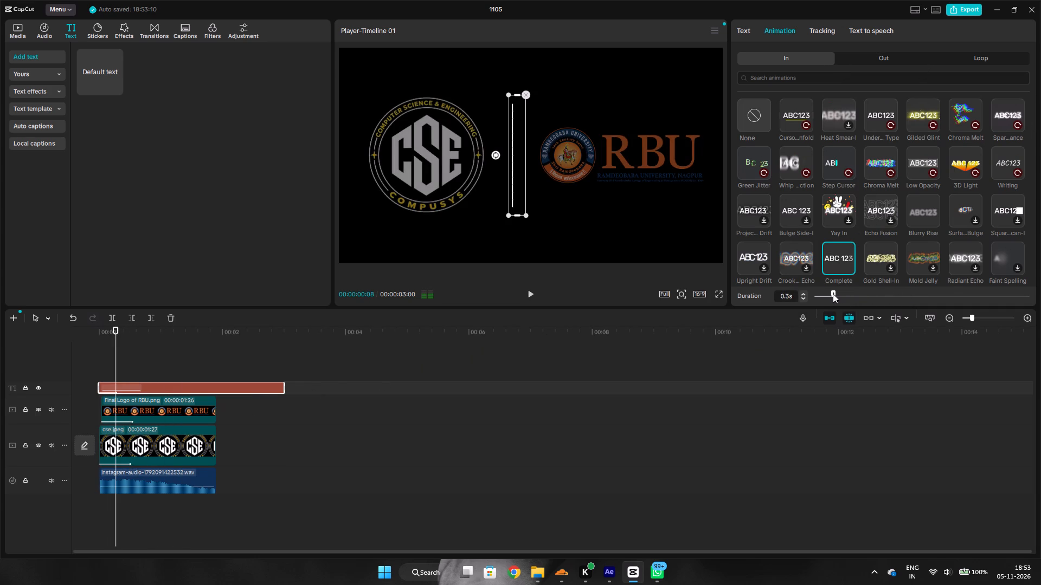
drag(833, 294, 823, 292)
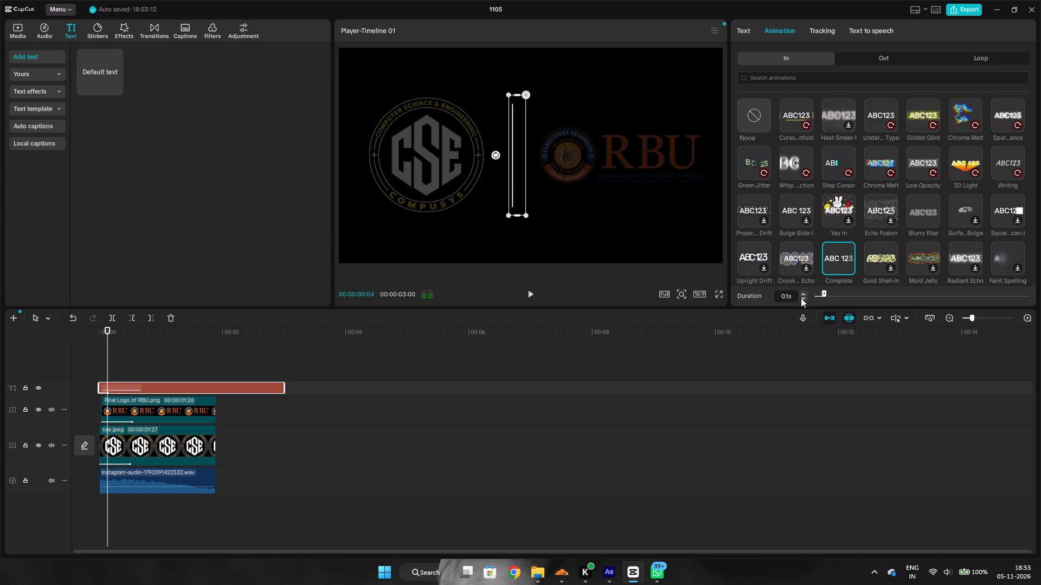
drag(822, 295, 828, 296)
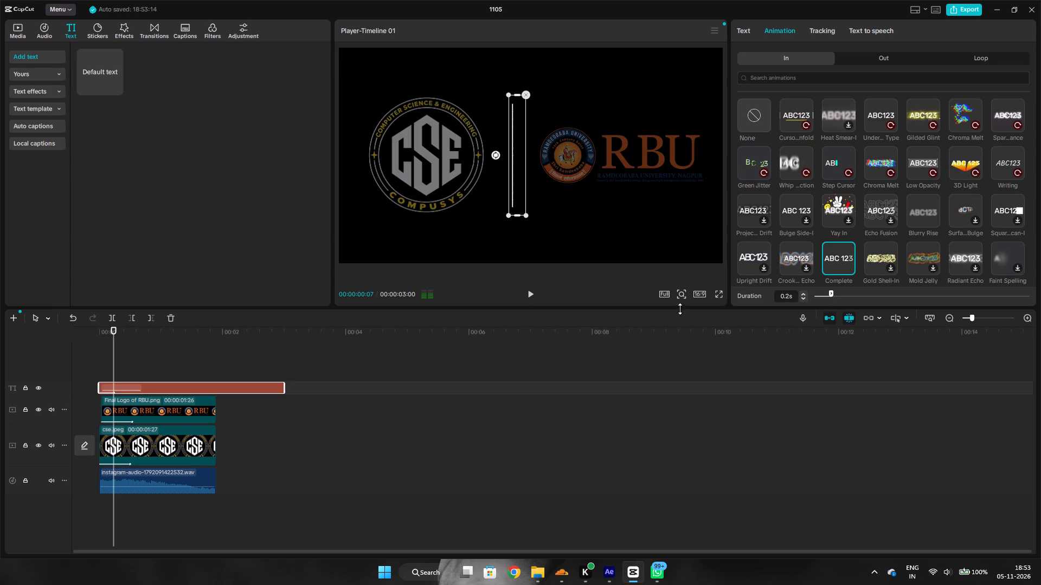
Play the timeline from the beginning to check the divider's entrance against the logos' fade-in.
click(189, 365)
drag(188, 364, 0, 369)
key(space)
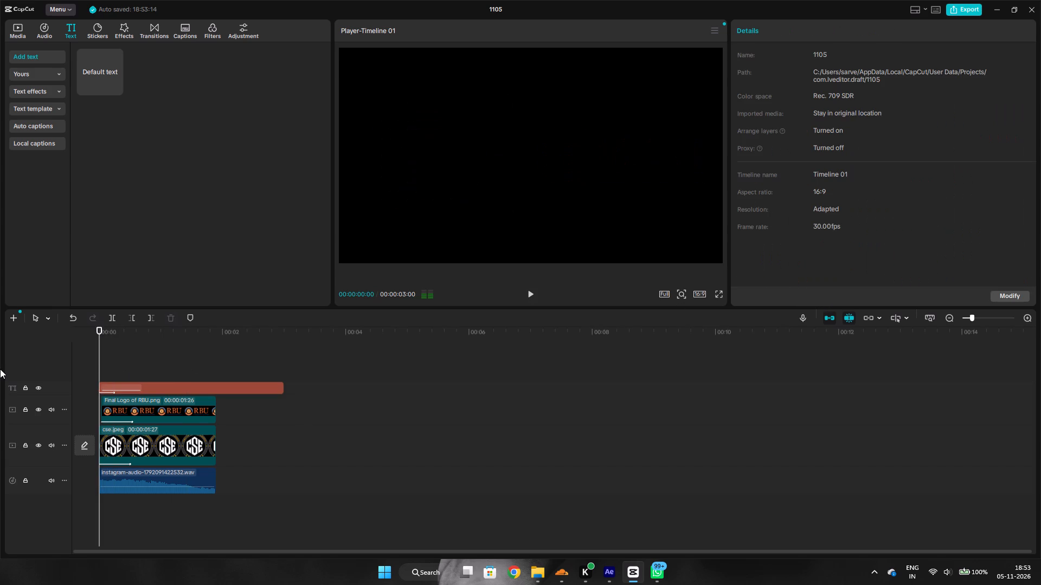
key(space)
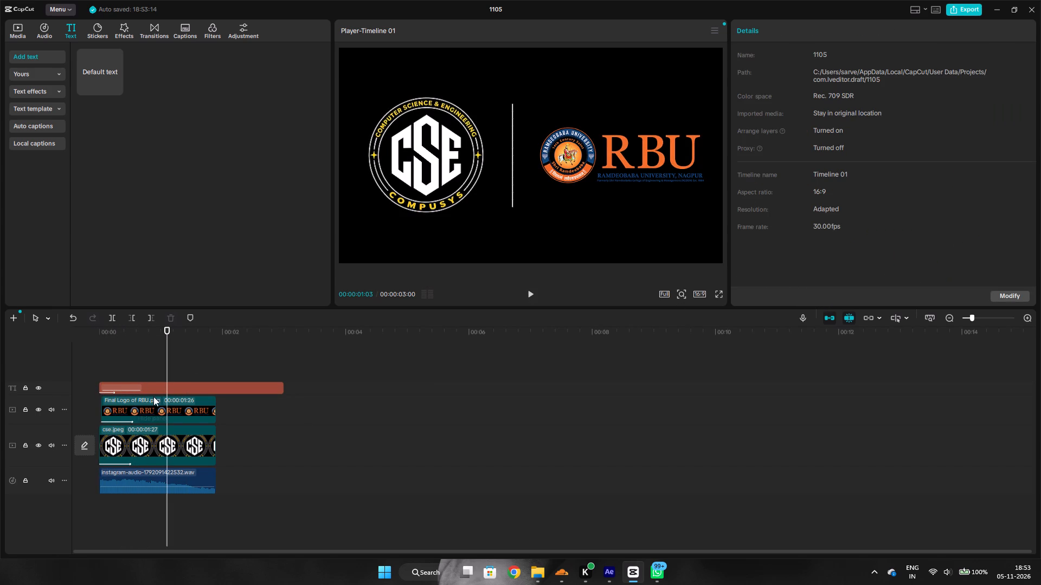
Set the duration of the divider text clip's entrance animation to 0.4 s.
click(160, 389)
click(773, 29)
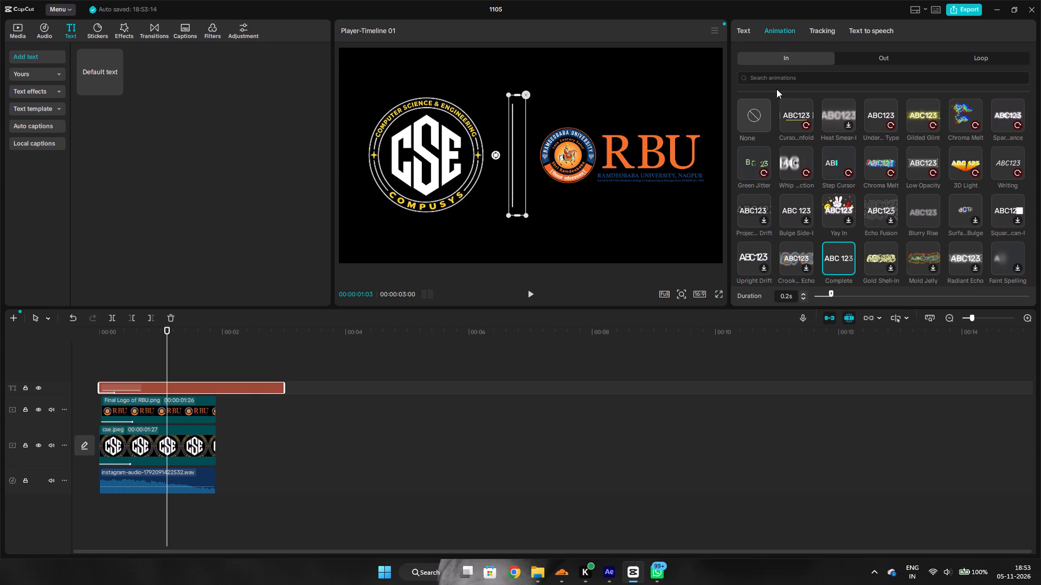
drag(832, 295, 844, 297)
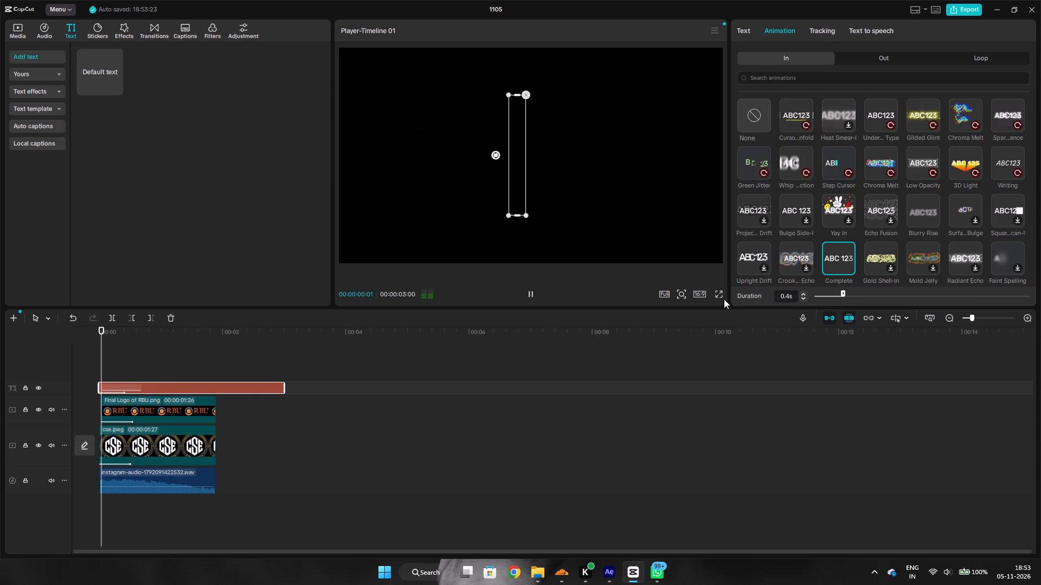
Play the timeline from the beginning to check the divider's retimed entrance animation.
click(149, 353)
drag(149, 353, 45, 356)
key(space)
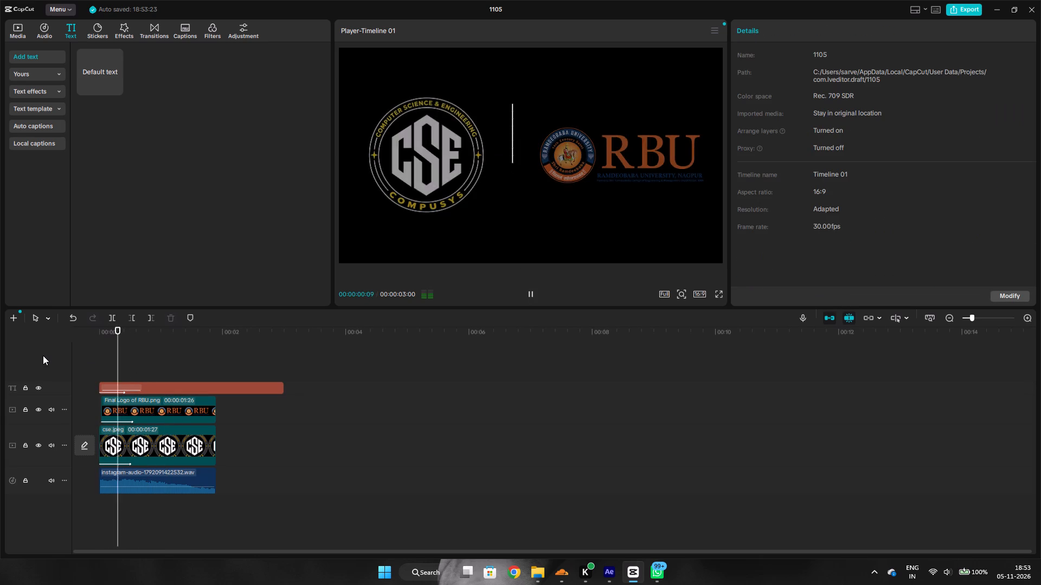
key(space)
Try the Gold Shell-In entrance on the divider's text clip, and replace its Complete animation with Flying Up.
click(164, 386)
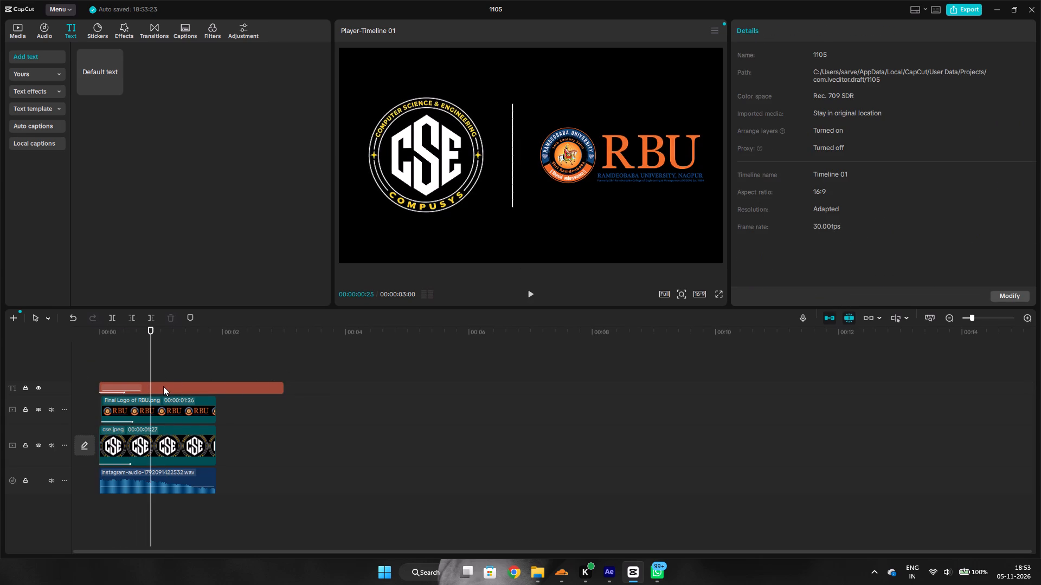
click(794, 31)
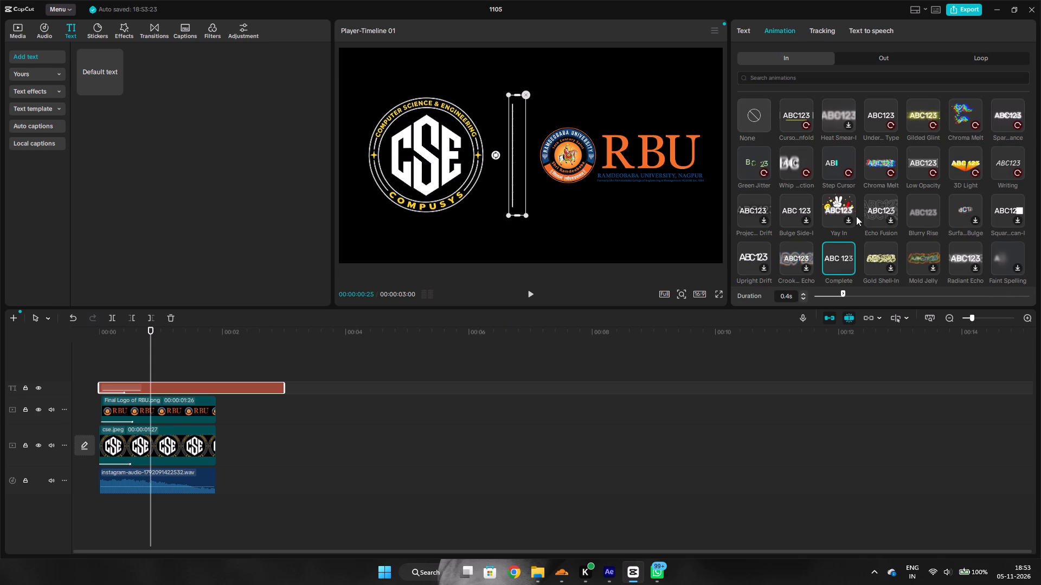
click(878, 259)
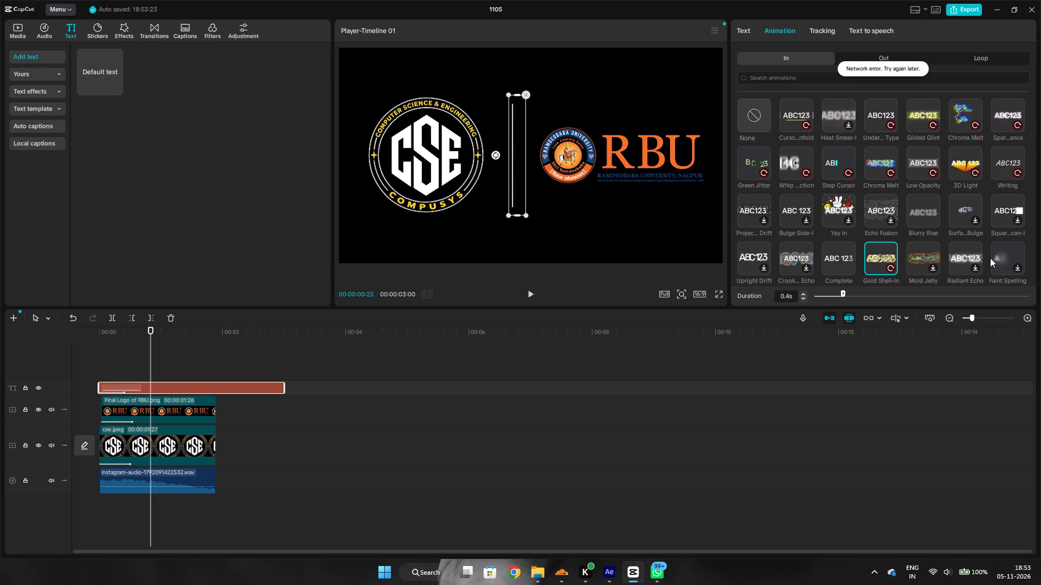
scroll(901, 246, down, 1)
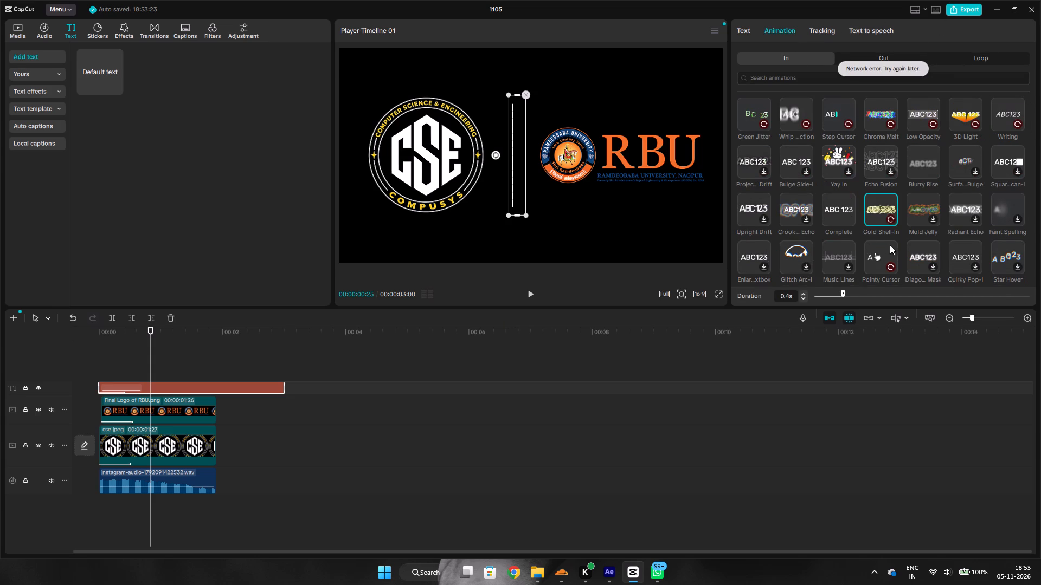
scroll(843, 228, down, 2)
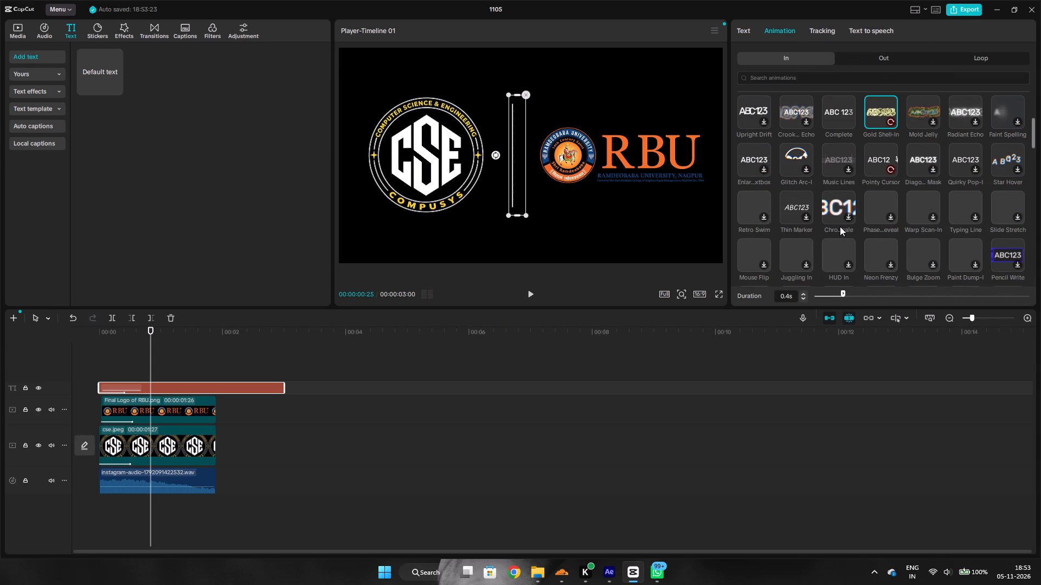
scroll(840, 226, down, 1)
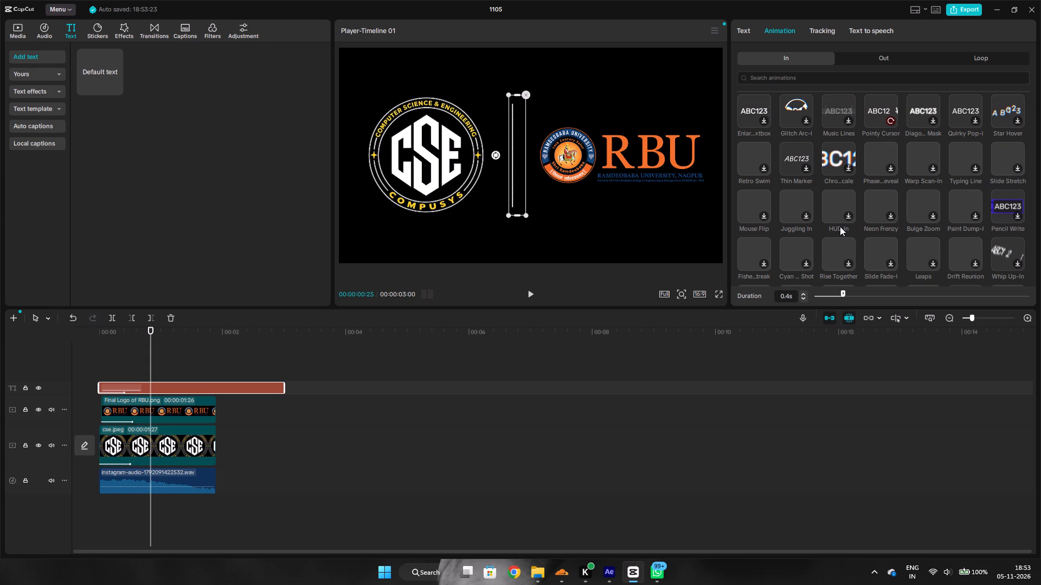
scroll(841, 192, down, 2)
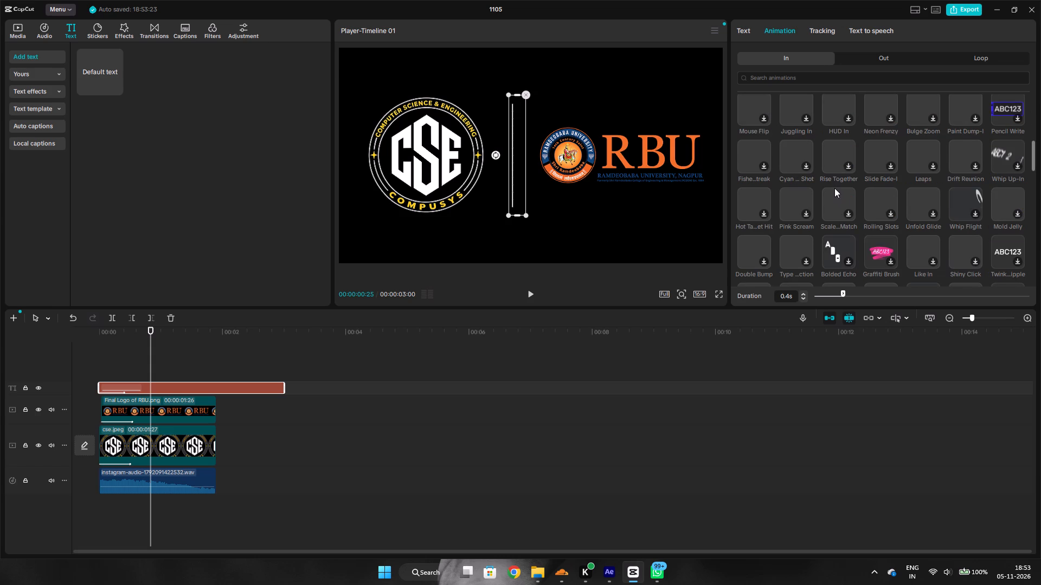
scroll(834, 188, down, 2)
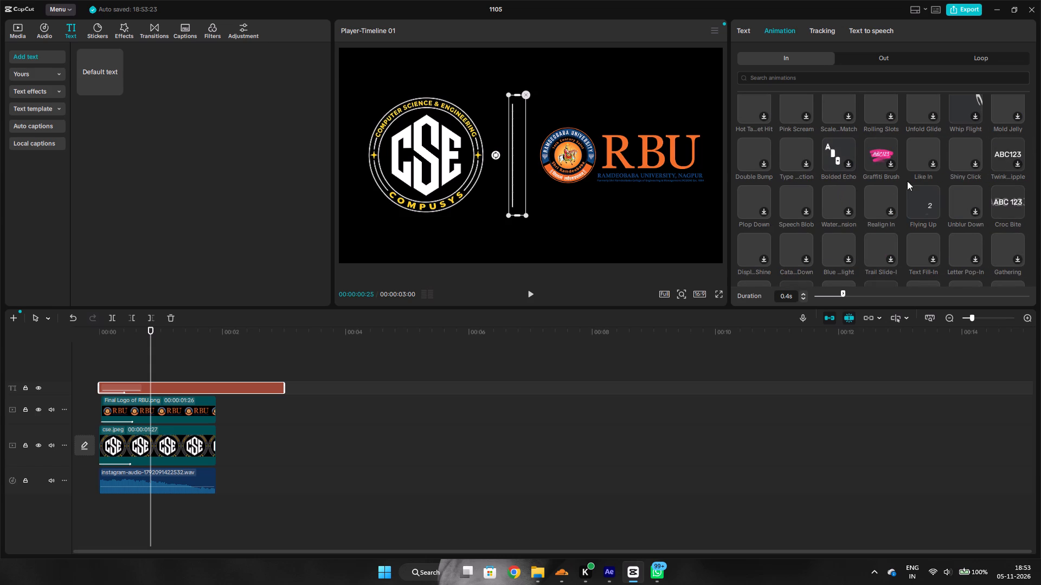
click(917, 193)
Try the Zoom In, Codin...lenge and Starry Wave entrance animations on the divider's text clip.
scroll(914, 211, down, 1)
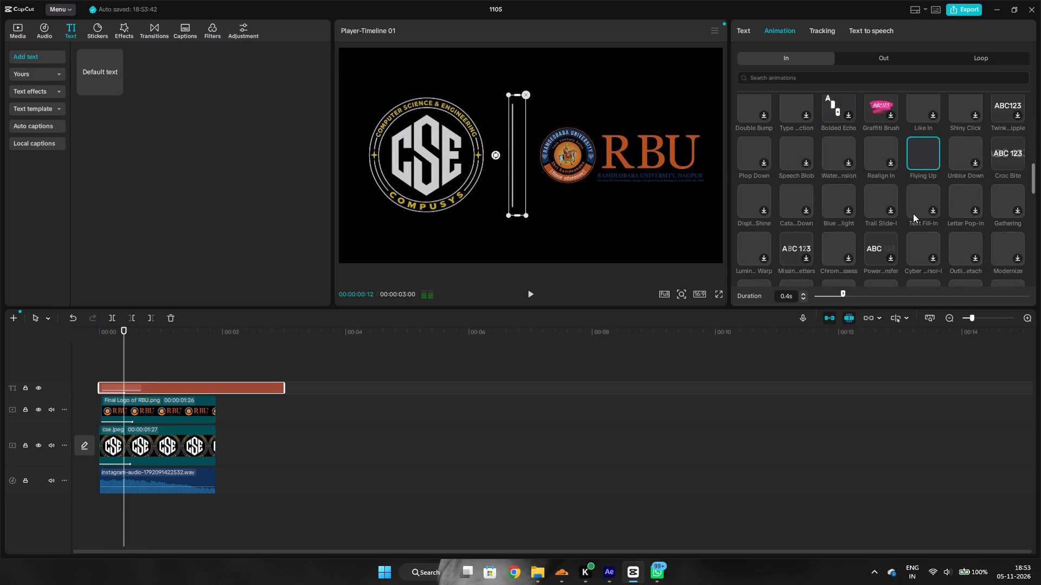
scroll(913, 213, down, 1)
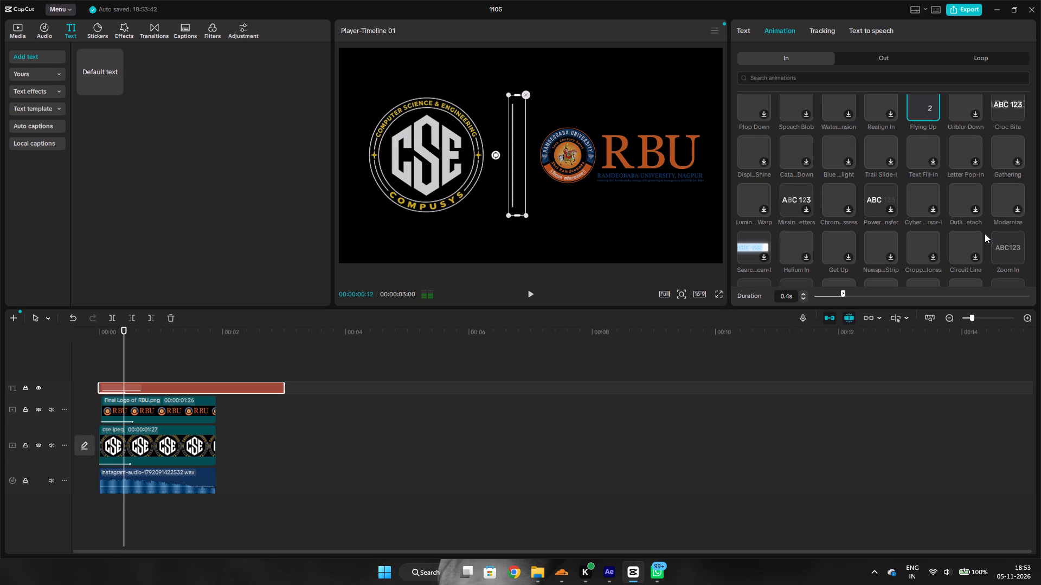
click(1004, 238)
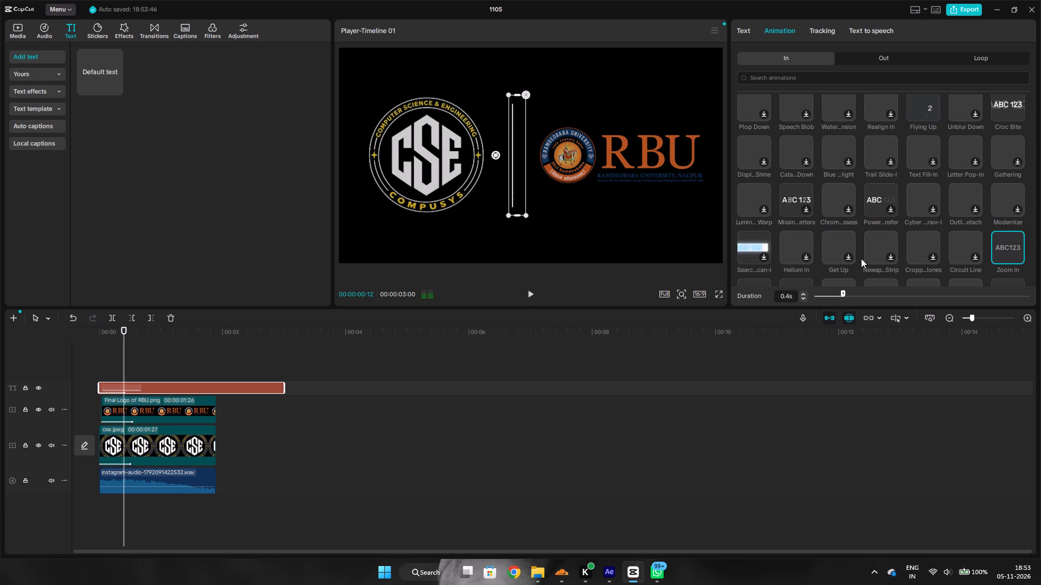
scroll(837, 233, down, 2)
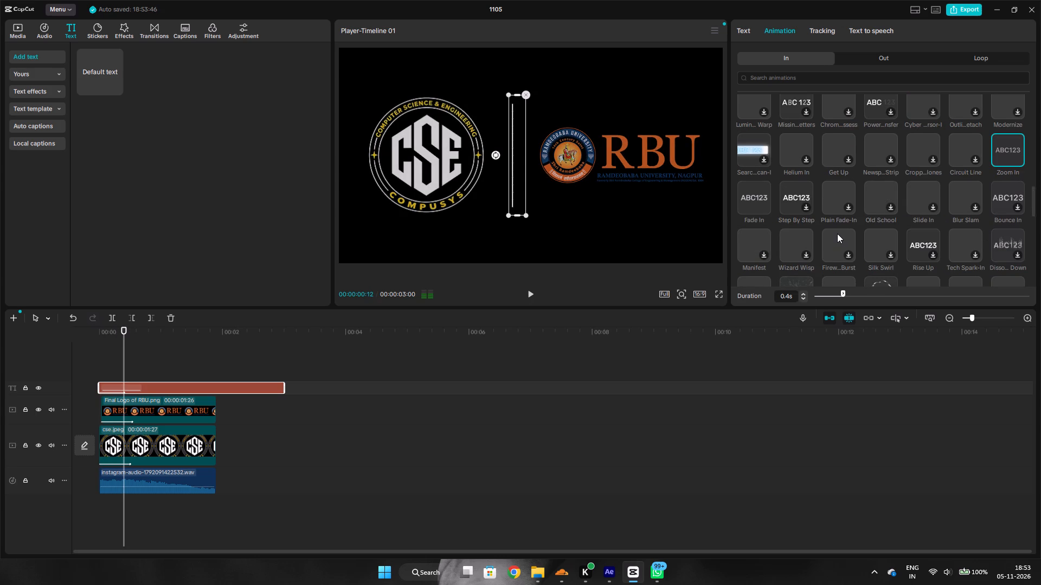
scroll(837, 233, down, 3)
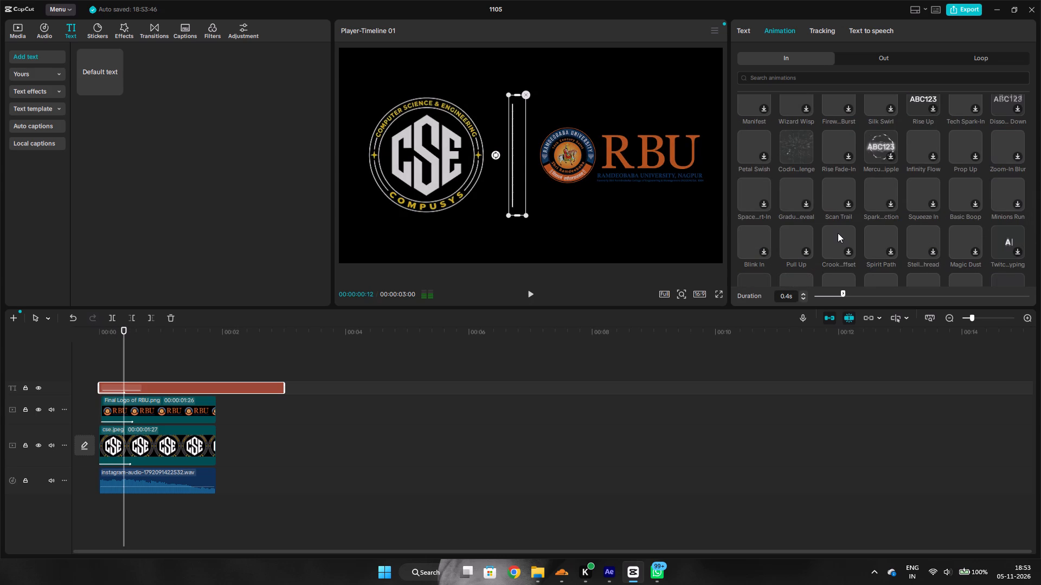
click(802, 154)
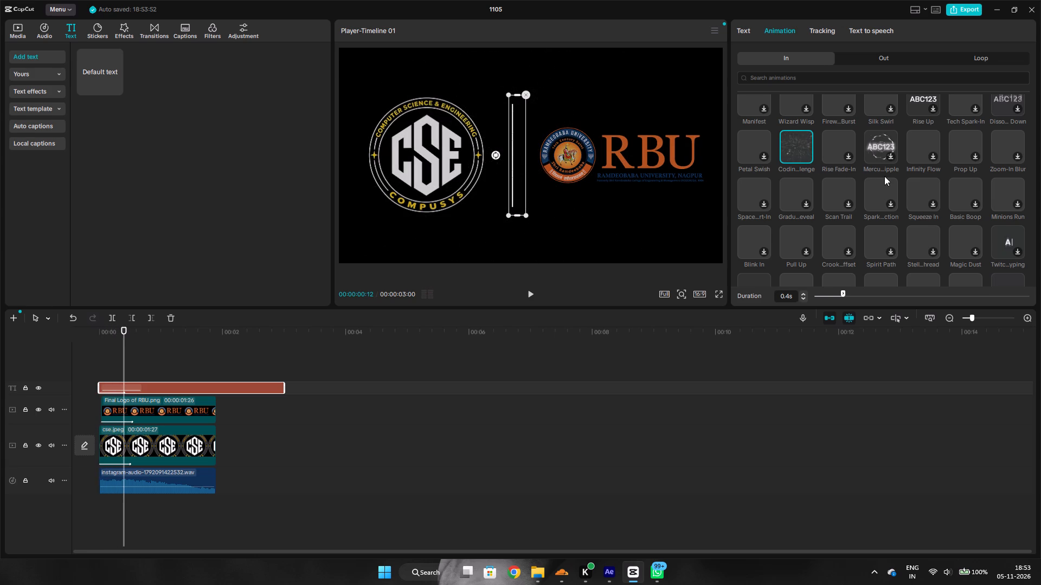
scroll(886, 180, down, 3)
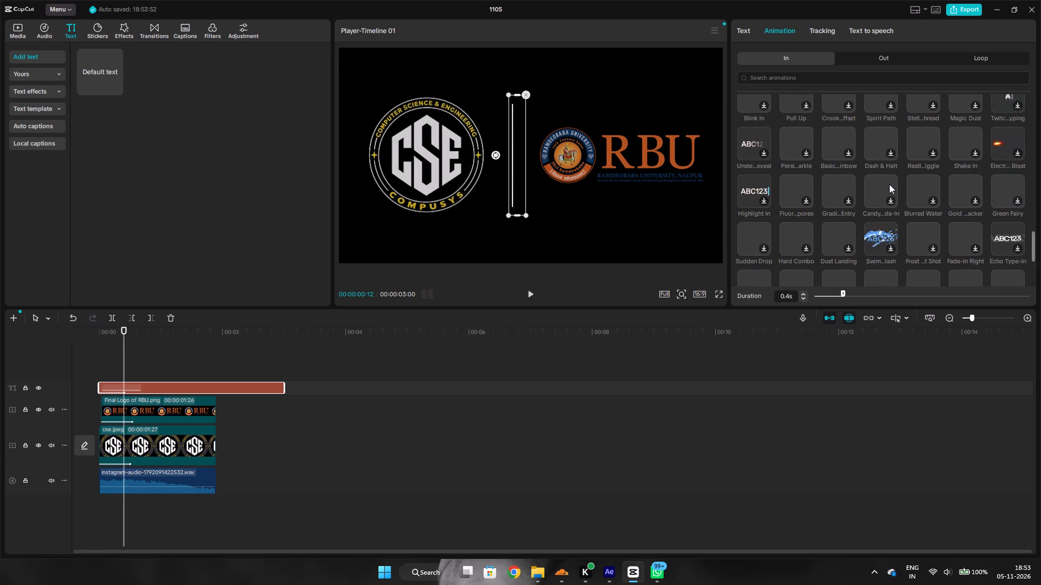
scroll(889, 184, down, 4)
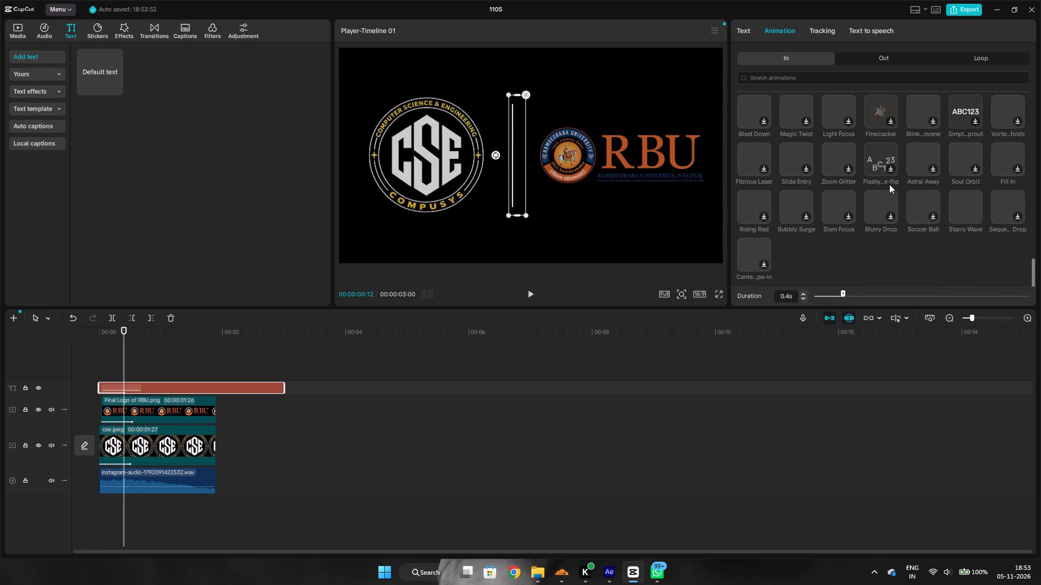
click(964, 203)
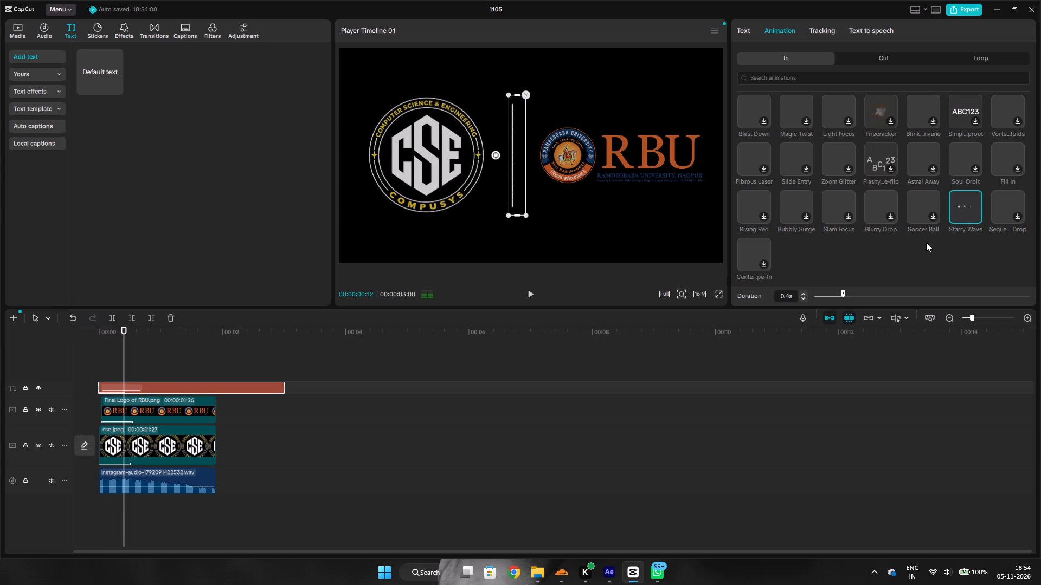
Apply the Blurry Rise entrance animation to the divider's text clip.
scroll(870, 226, up, 2)
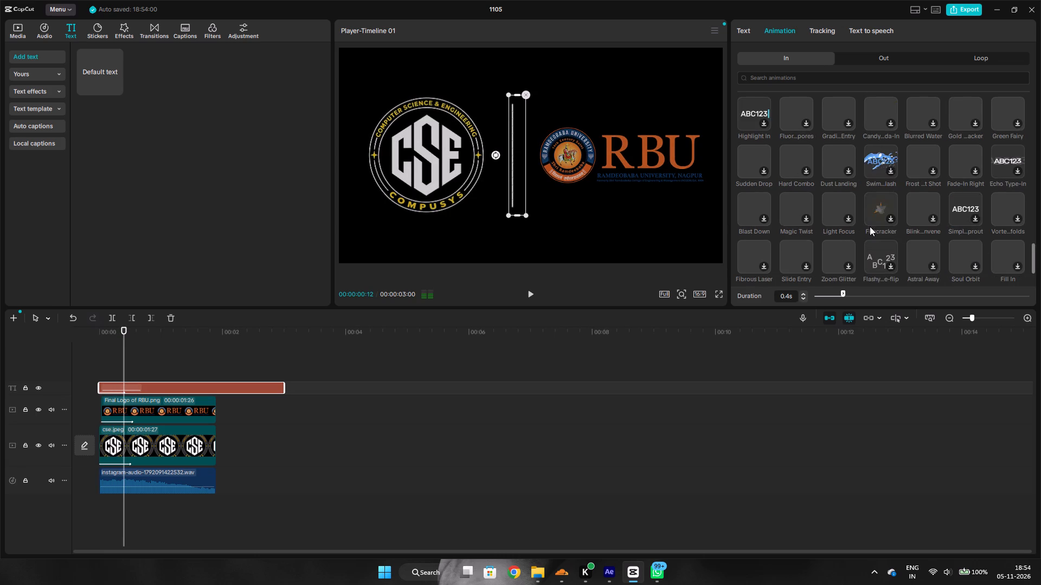
scroll(870, 226, up, 5)
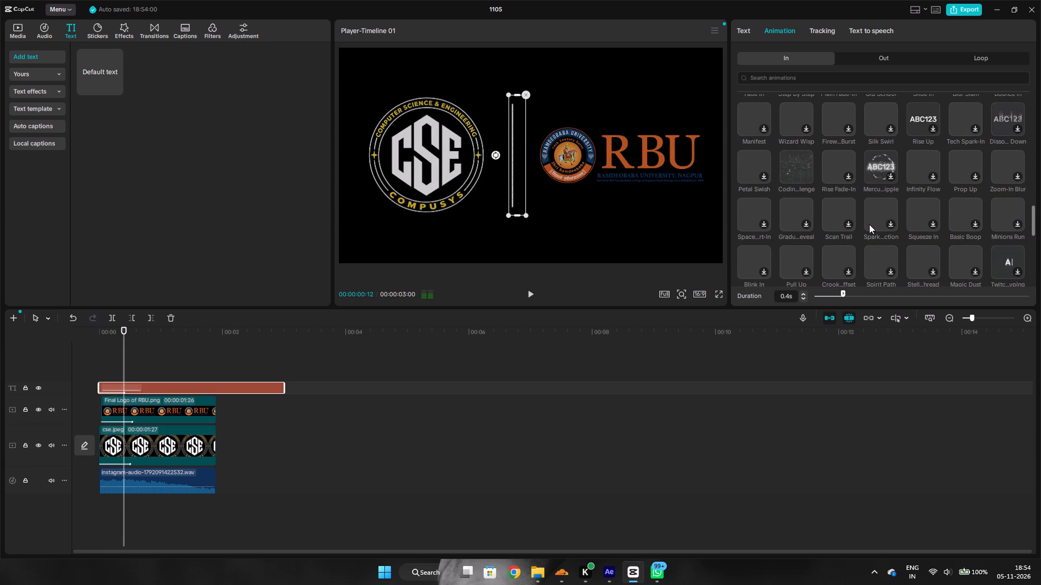
scroll(869, 224, up, 8)
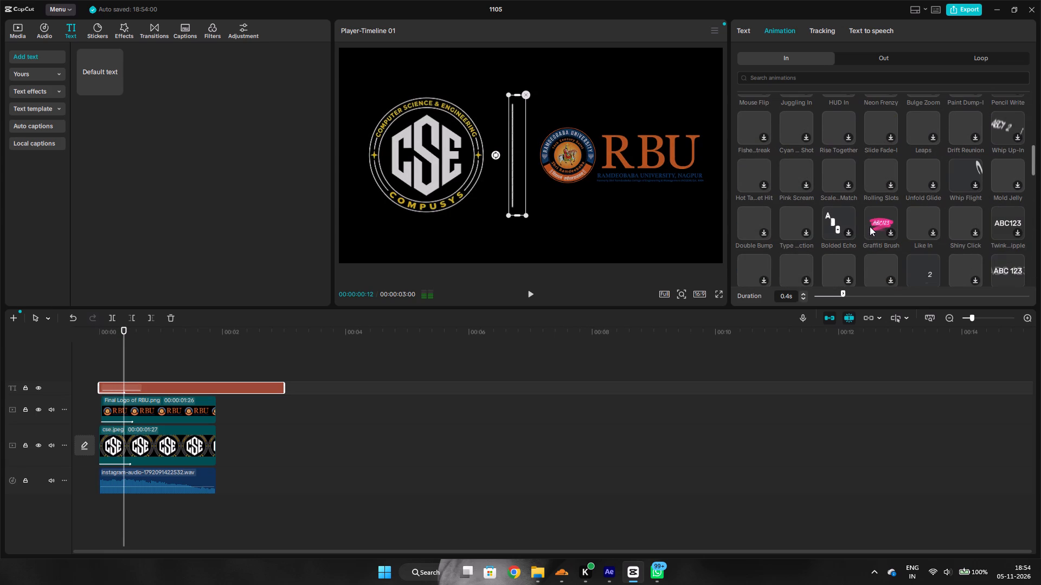
scroll(870, 226, up, 2)
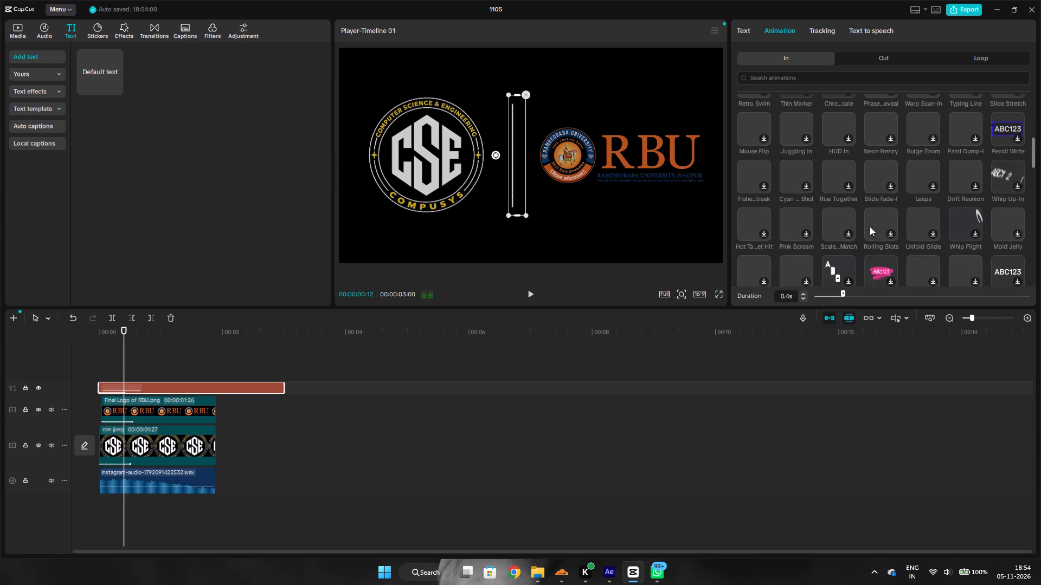
scroll(870, 226, up, 3)
scroll(870, 226, down, 1)
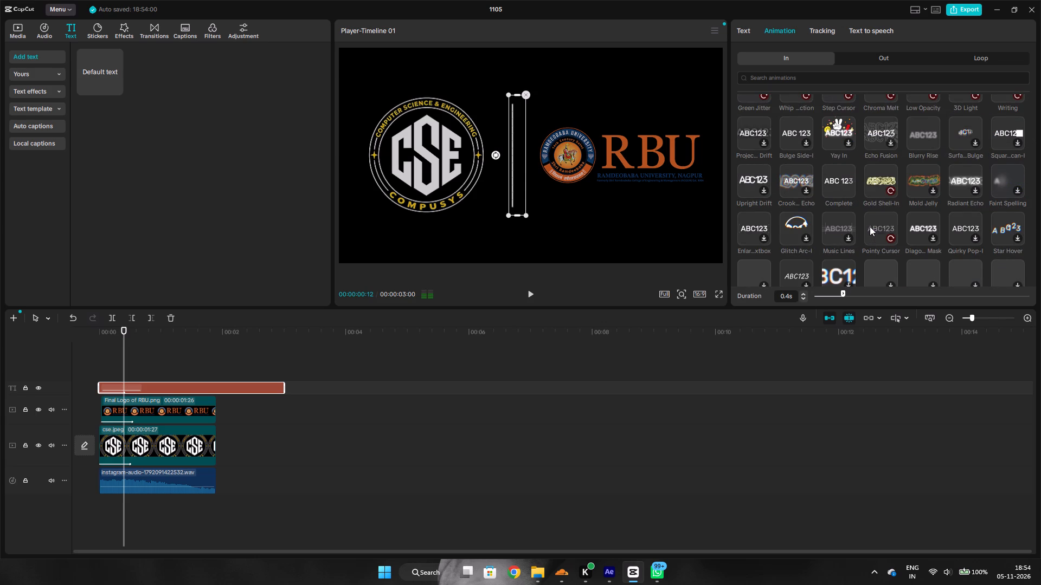
scroll(870, 226, down, 1)
scroll(870, 226, up, 1)
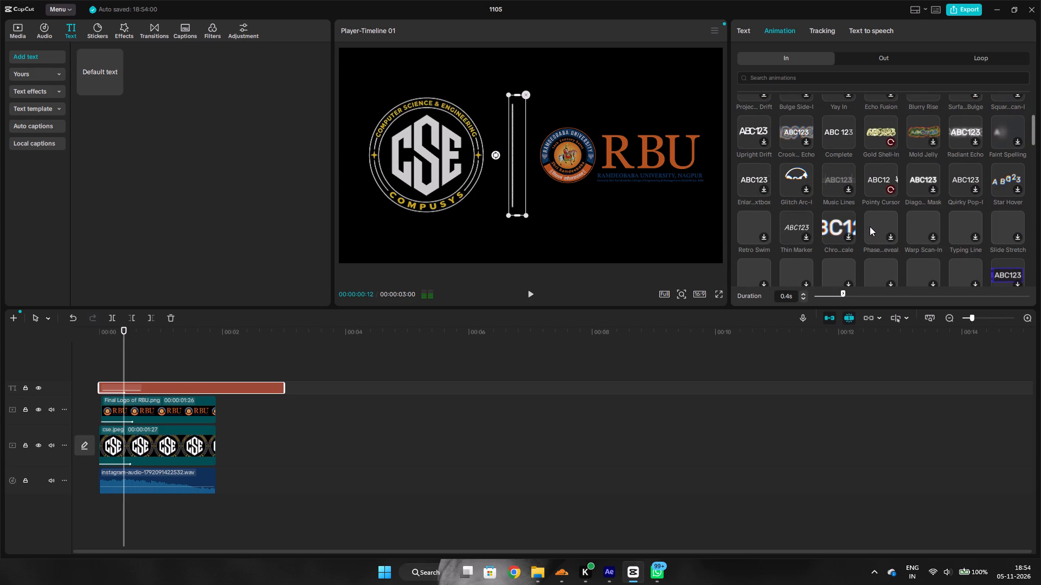
scroll(870, 226, up, 6)
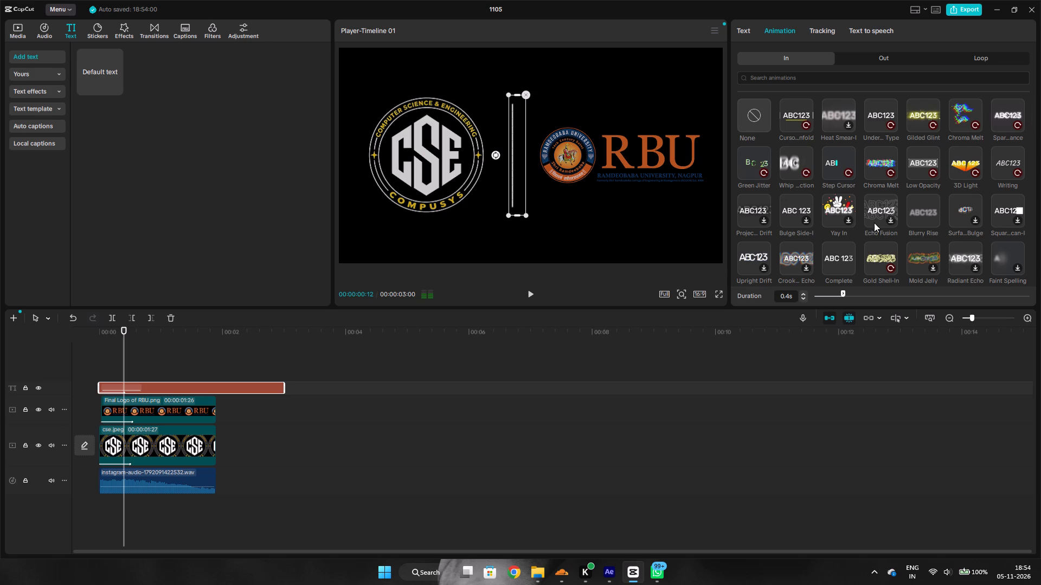
click(930, 211)
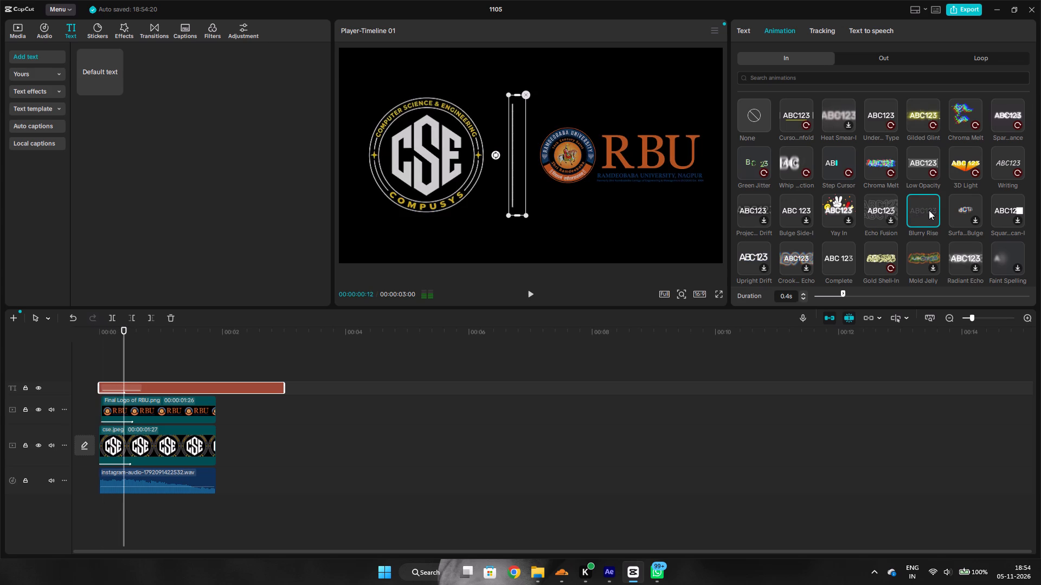
Play the timeline from the beginning to check the divider's Blurry Rise entrance alongside the logos.
click(596, 362)
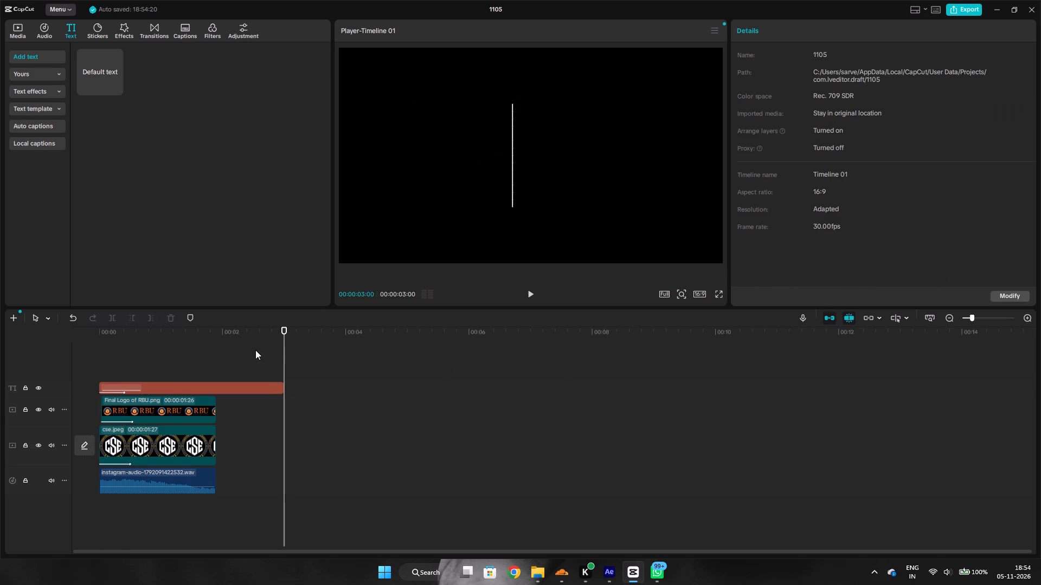
drag(286, 354, 0, 364)
key(space)
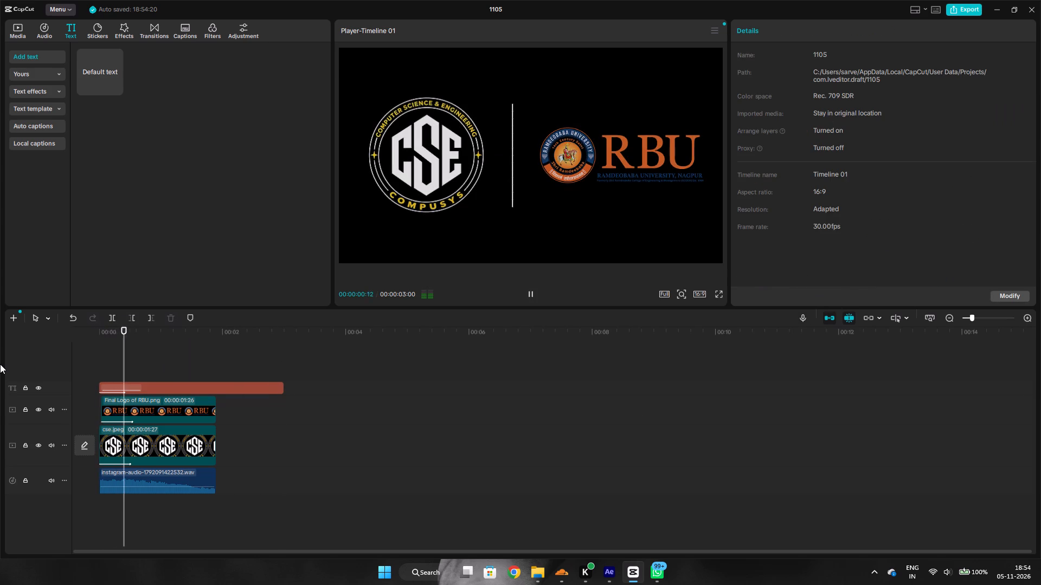
key(space)
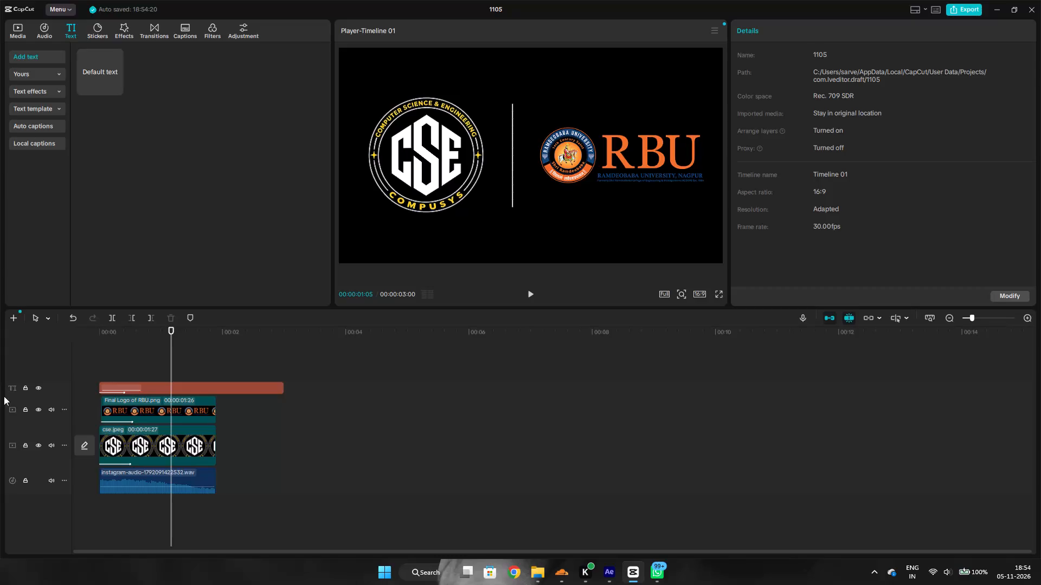
Set the duration of the RBU logo clip's Fade In animation to 0.8 s.
click(168, 415)
click(787, 35)
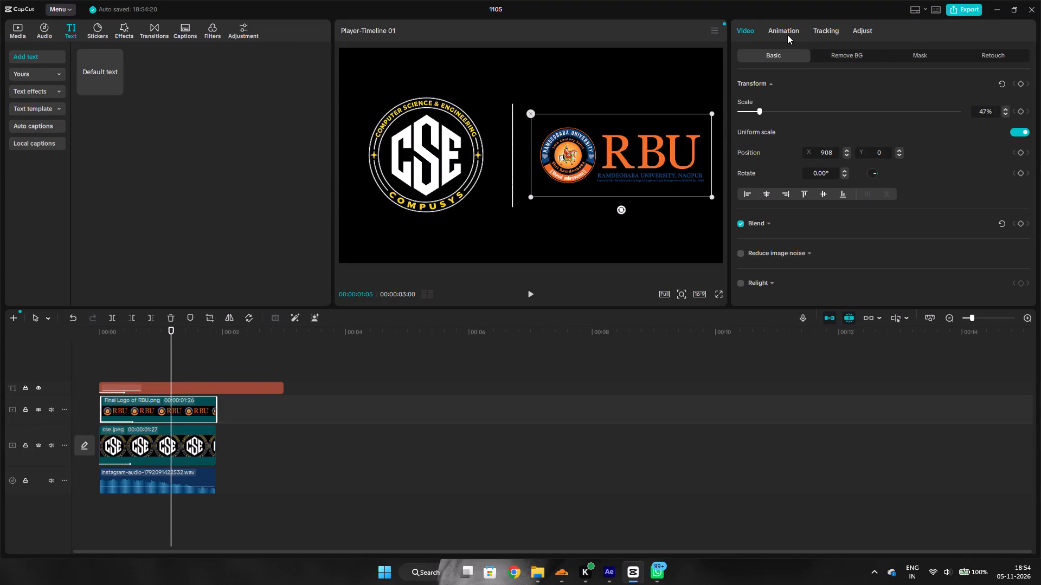
drag(872, 290, 926, 301)
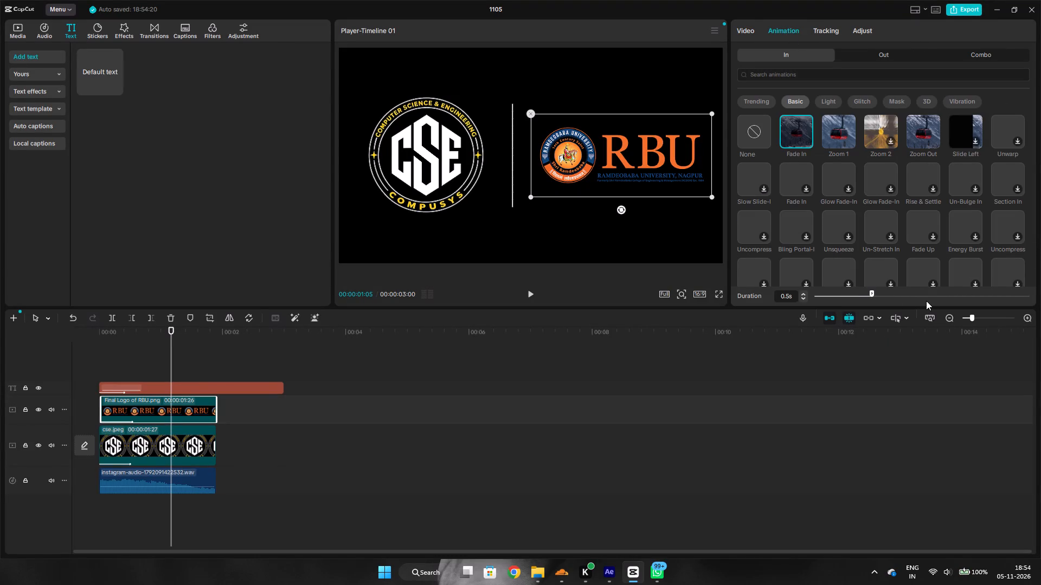
drag(926, 301, 927, 301)
click(910, 291)
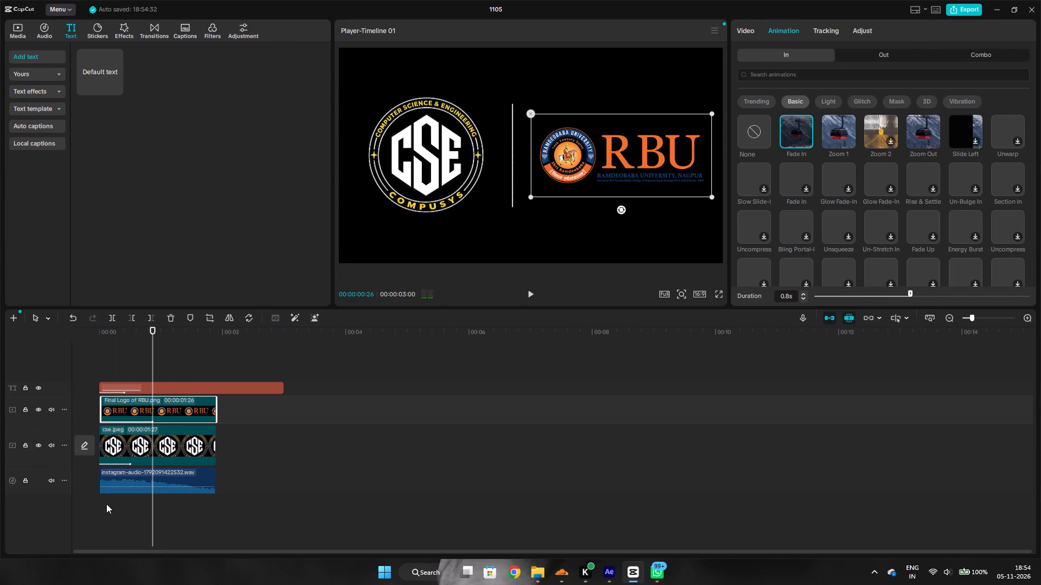
Set the duration of the CSE logo clip's entrance animation to 0.8 s.
click(146, 448)
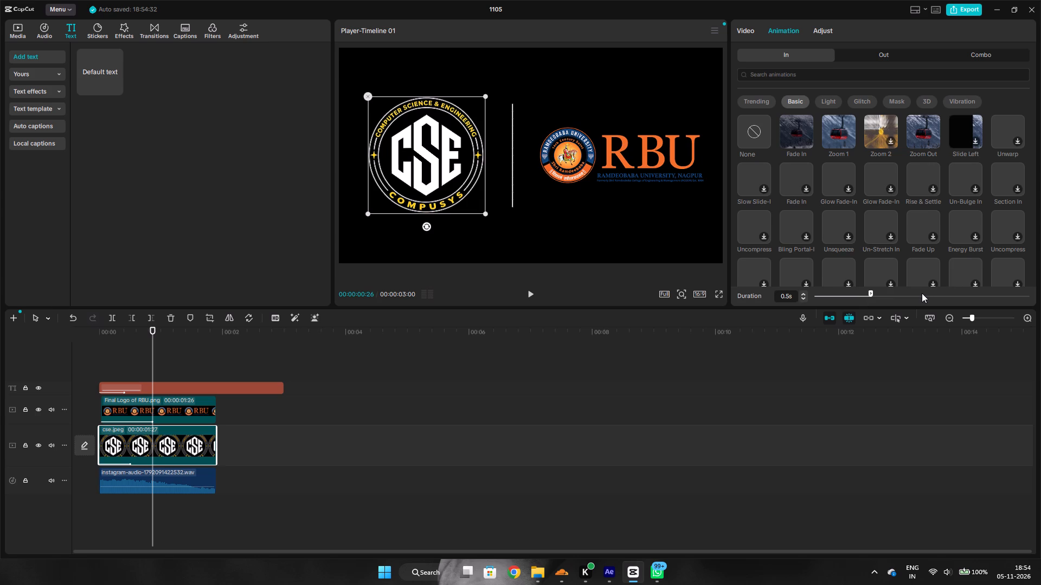
click(920, 295)
drag(920, 296, 912, 295)
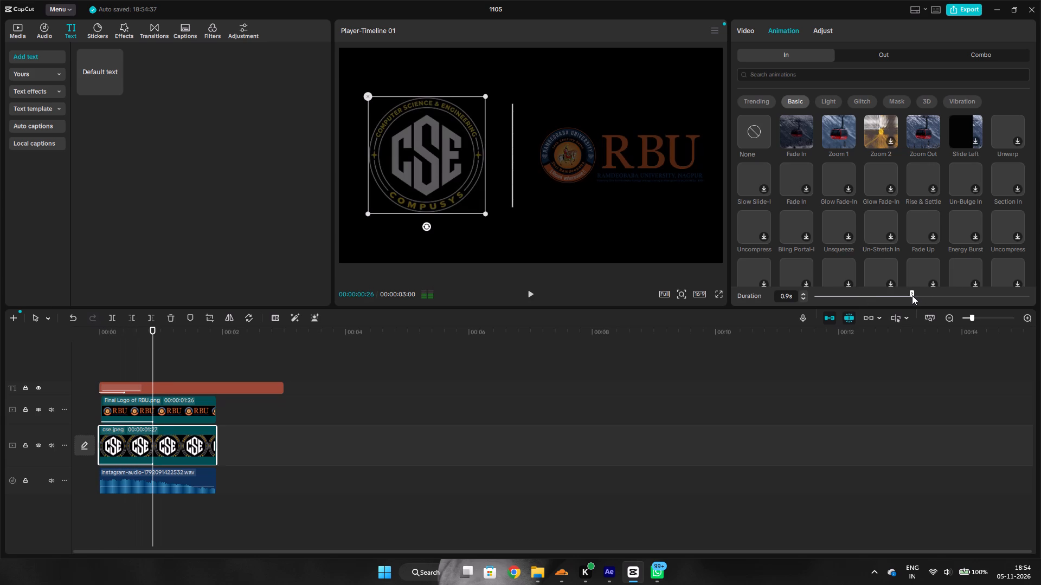
drag(912, 295, 903, 296)
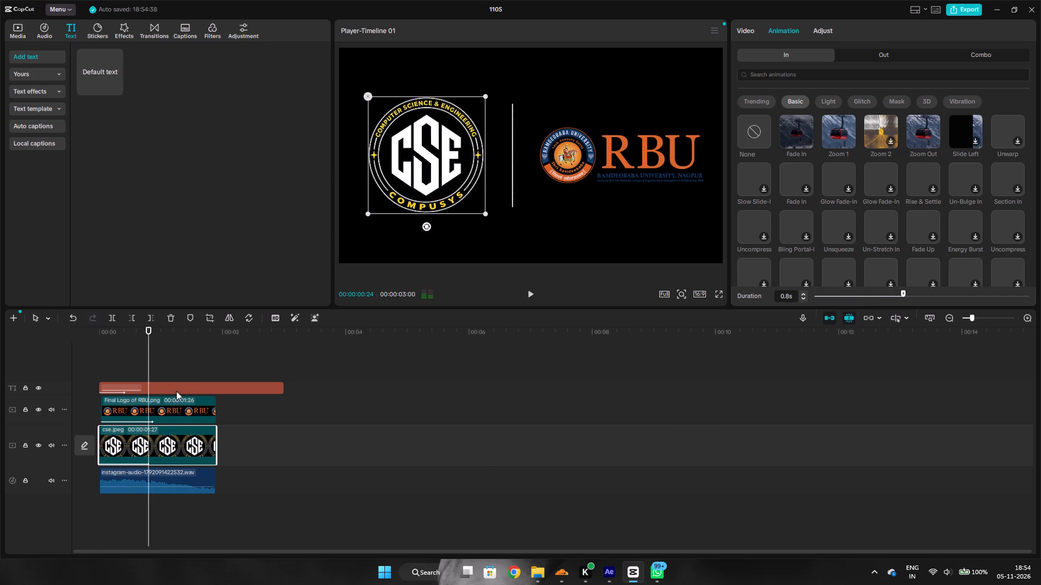
Play the timeline repeatedly from the beginning to check the logos' retimed fade-ins against the divider and audio.
drag(147, 348, 48, 356)
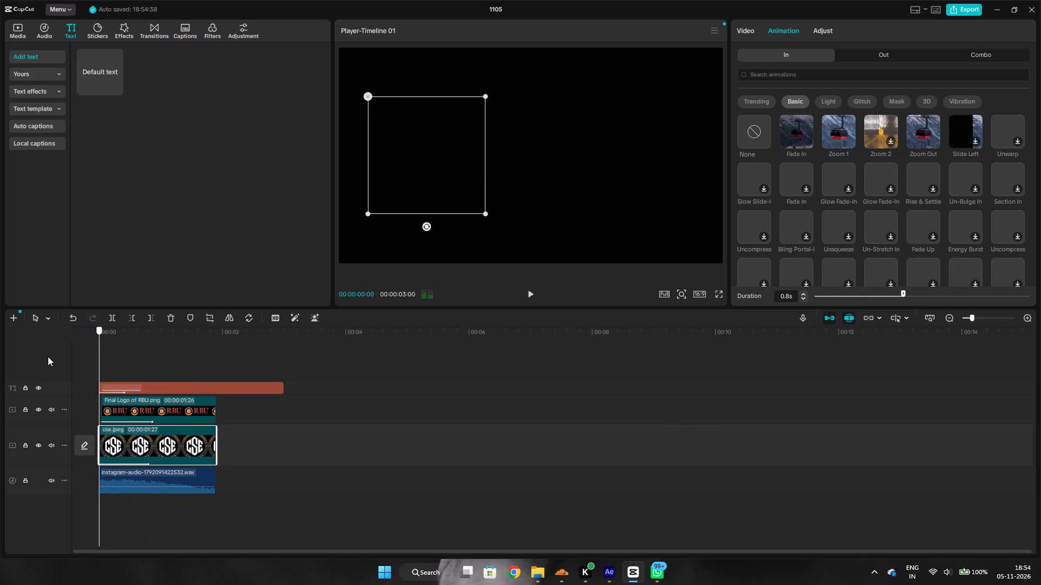
key(space)
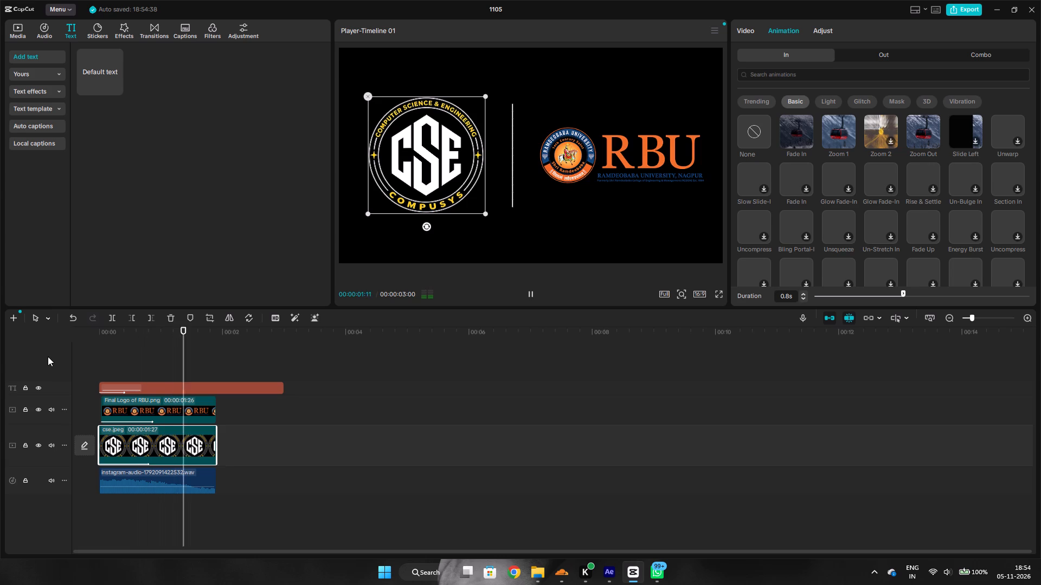
key(space)
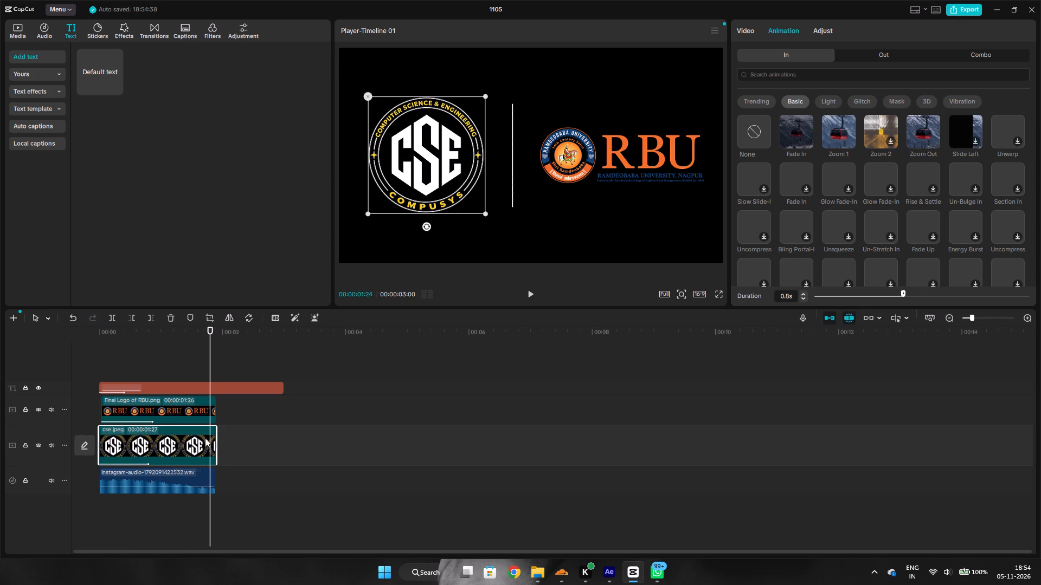
click(372, 352)
click(91, 374)
key(space)
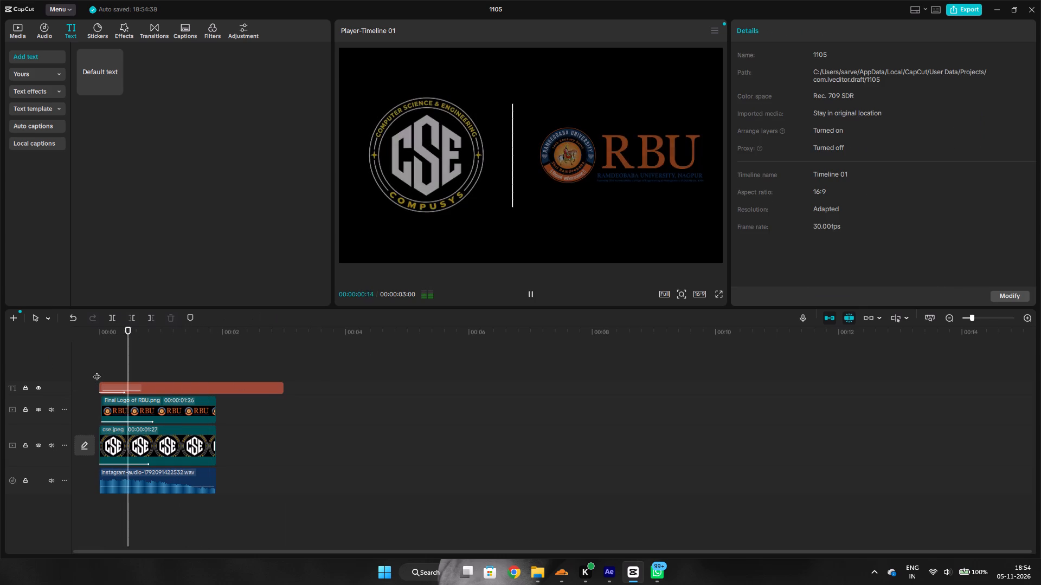
key(space)
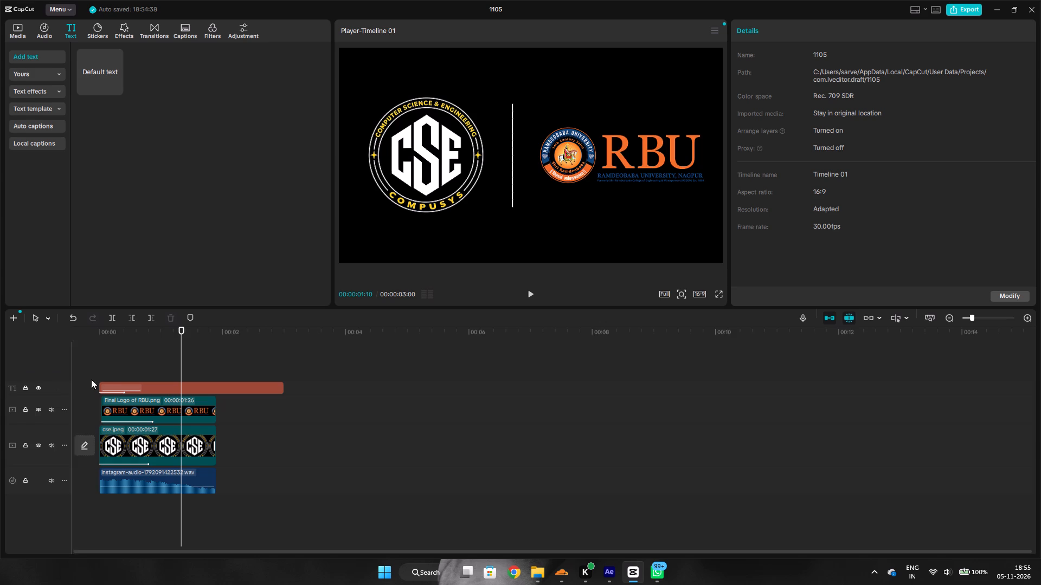
click(107, 372)
drag(107, 371, 75, 382)
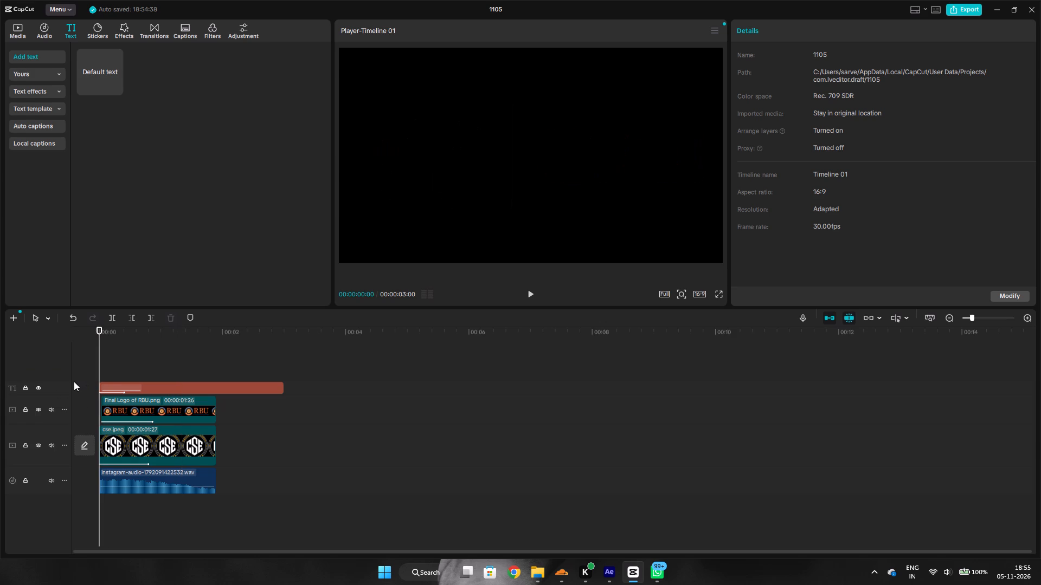
key(space)
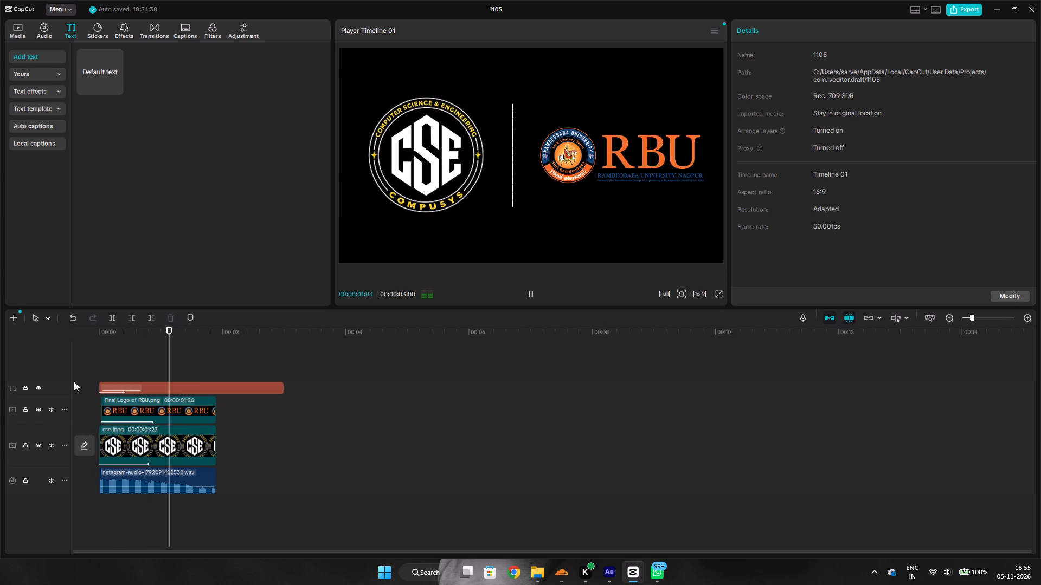
key(space)
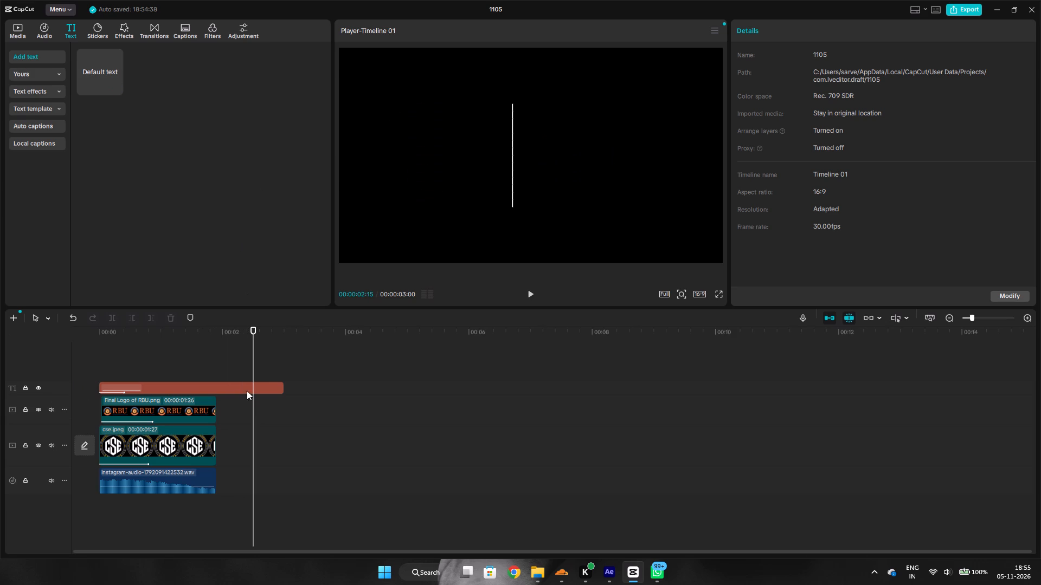
Trim the end of the divider's text clip to 00:00:01:27, flush with the end of the CSE logo clip.
drag(282, 388, 214, 385)
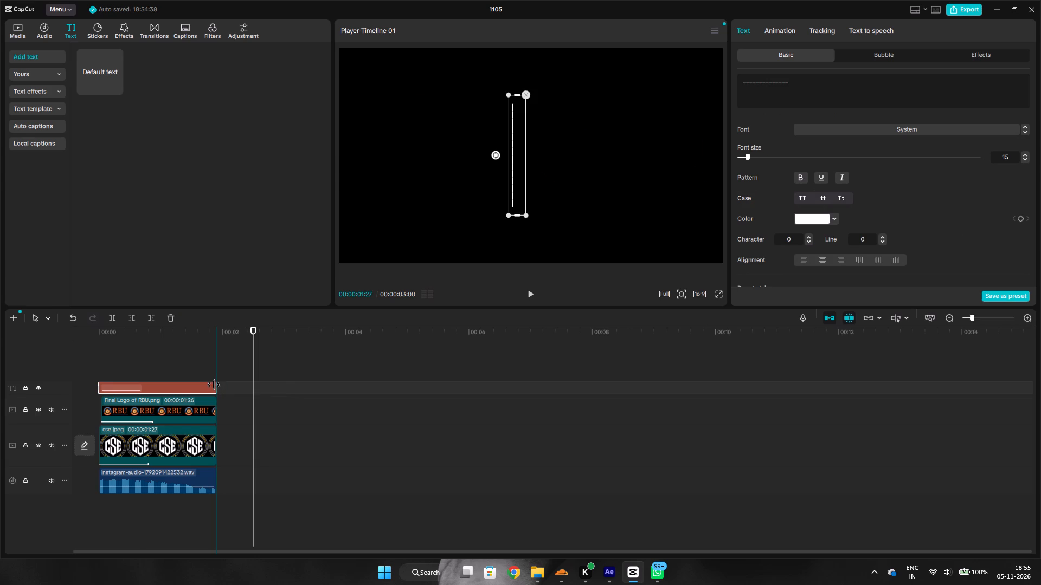
Play the trimmed timeline from the beginning to review the complete logo ending.
click(139, 356)
drag(139, 356, 37, 363)
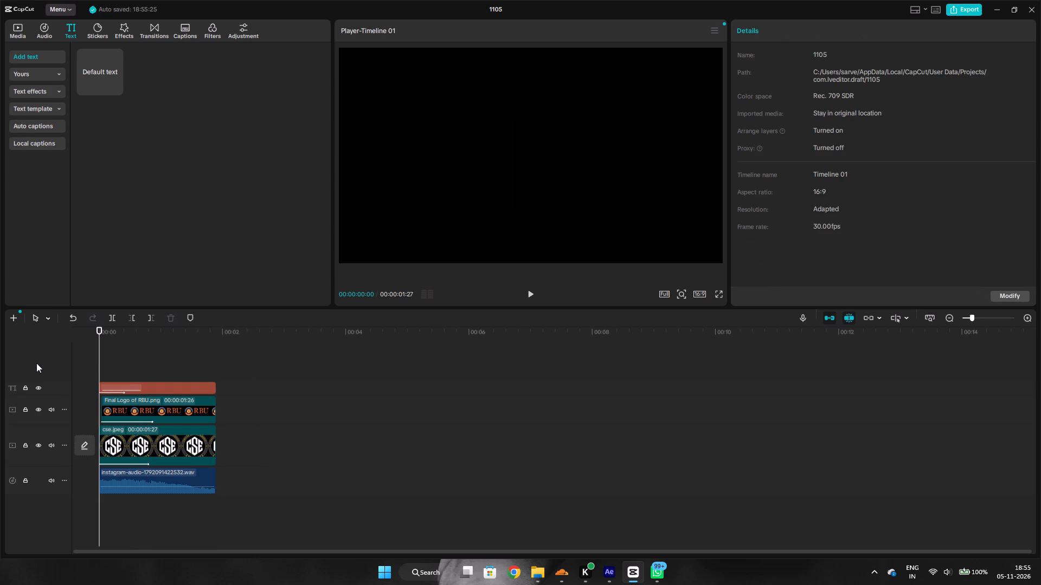
key(space)
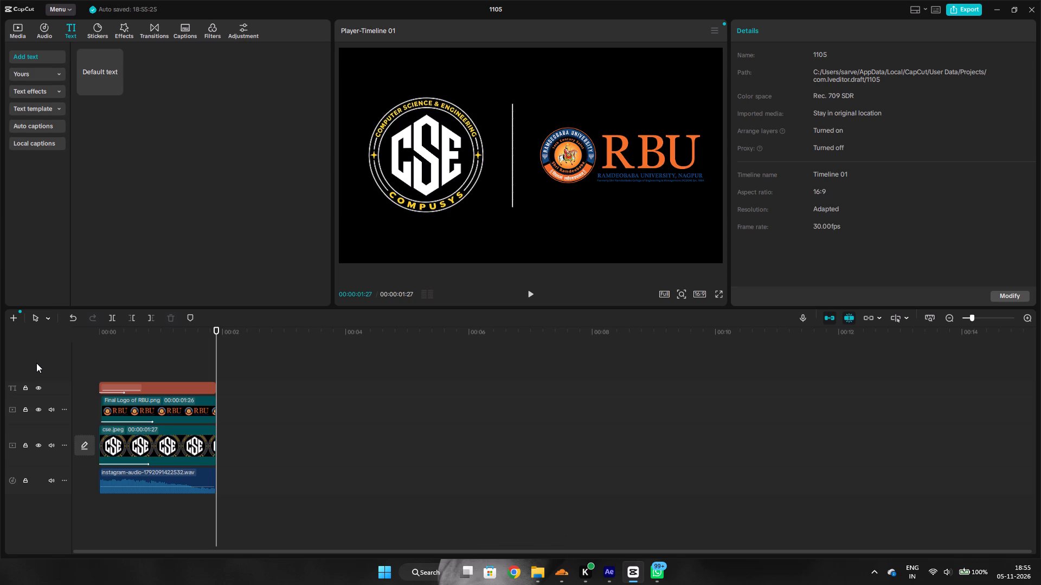
key(space)
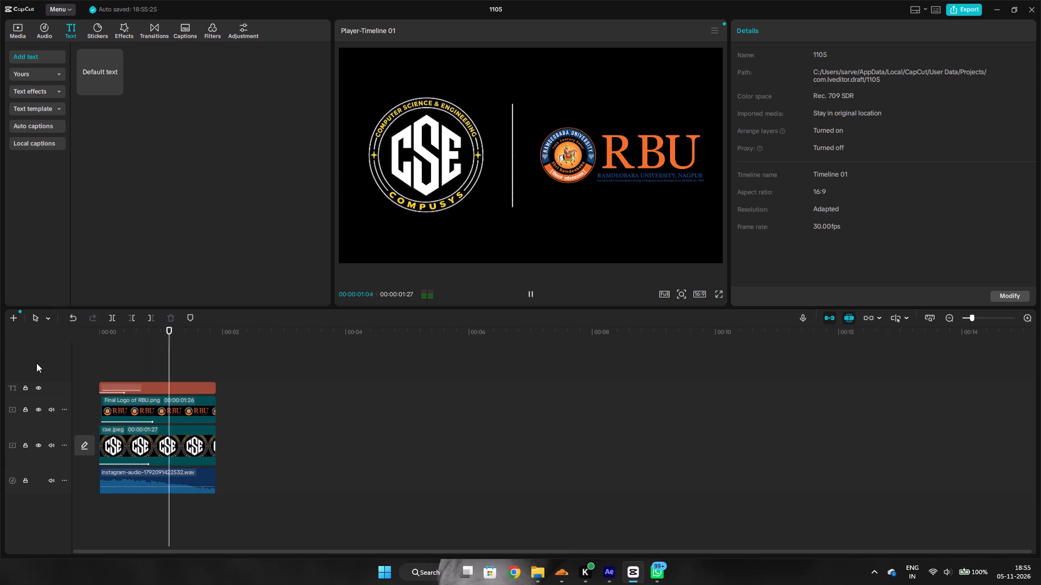
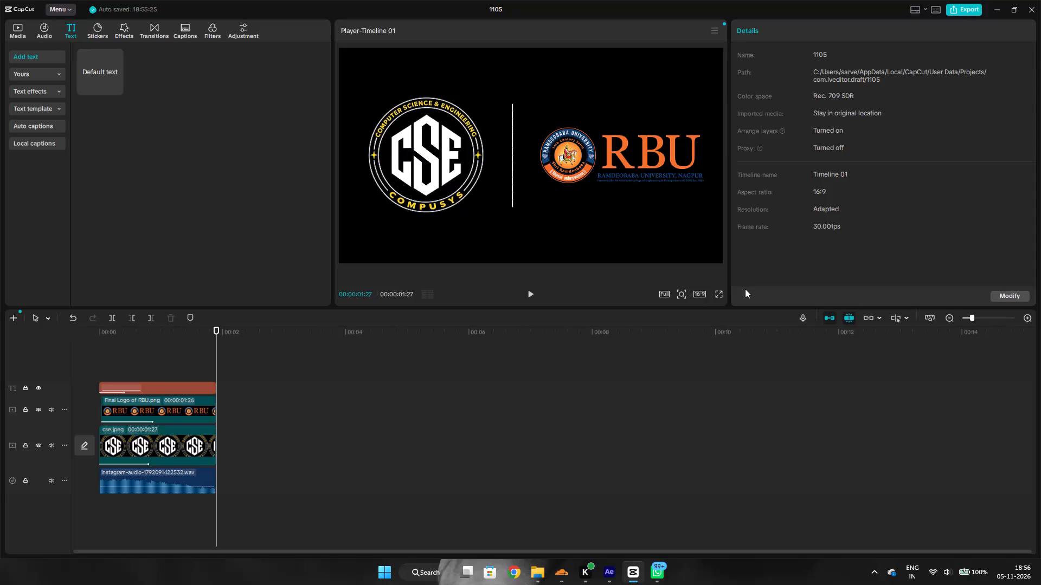
Return the playhead to 00:00:00:00 at the start of the logo ending timeline.
click(131, 360)
drag(131, 360, 0, 382)
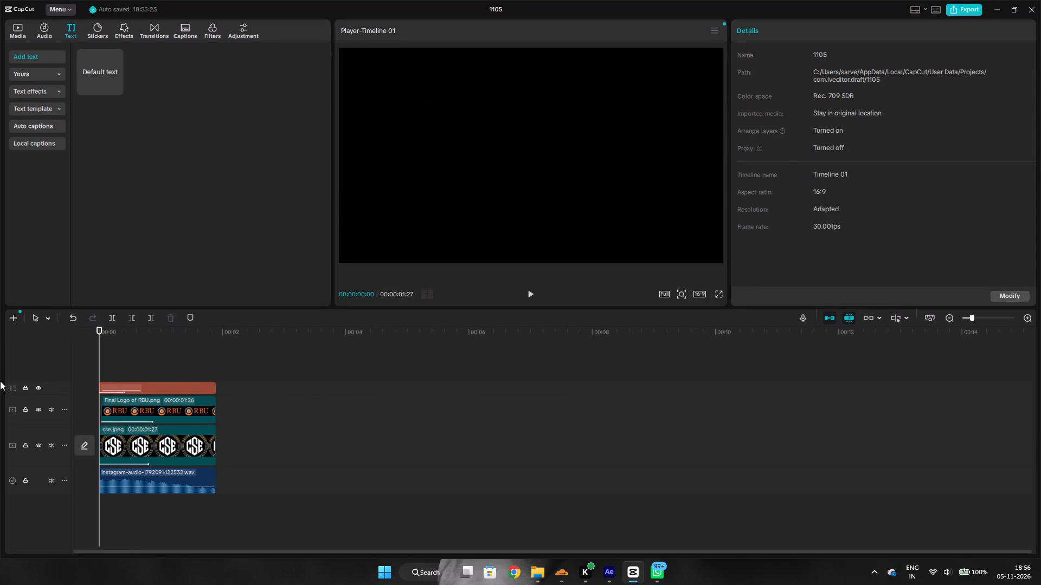